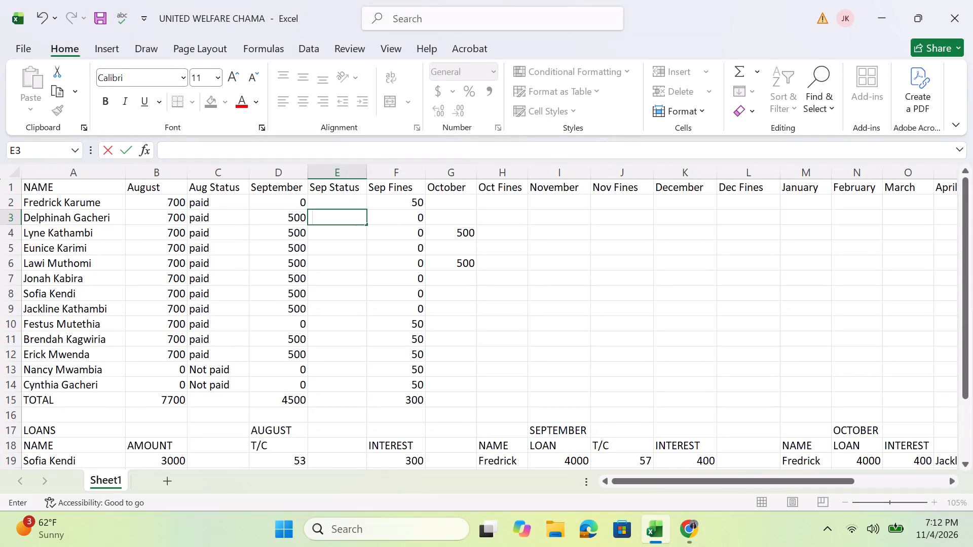
Select the empty October contribution cell for the first member in the list.
left_click(441, 202)
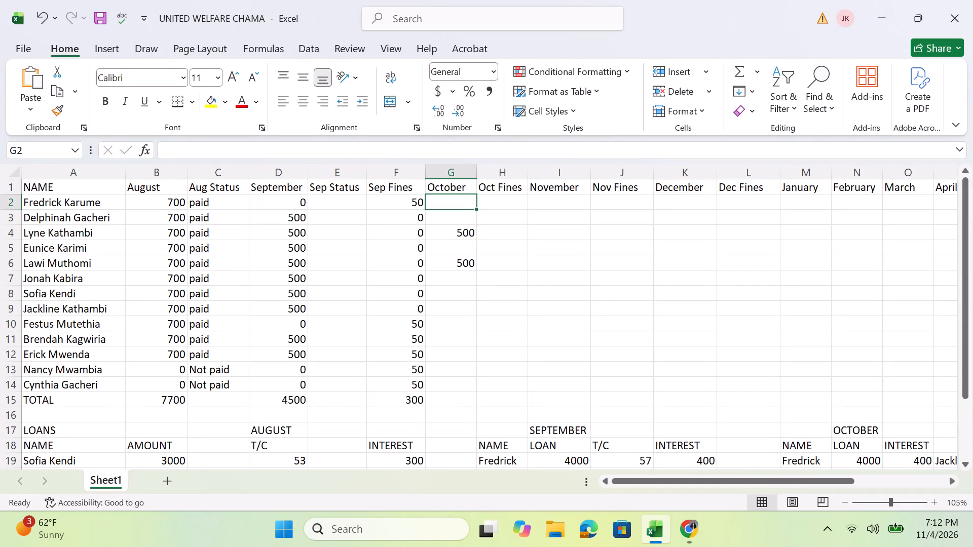
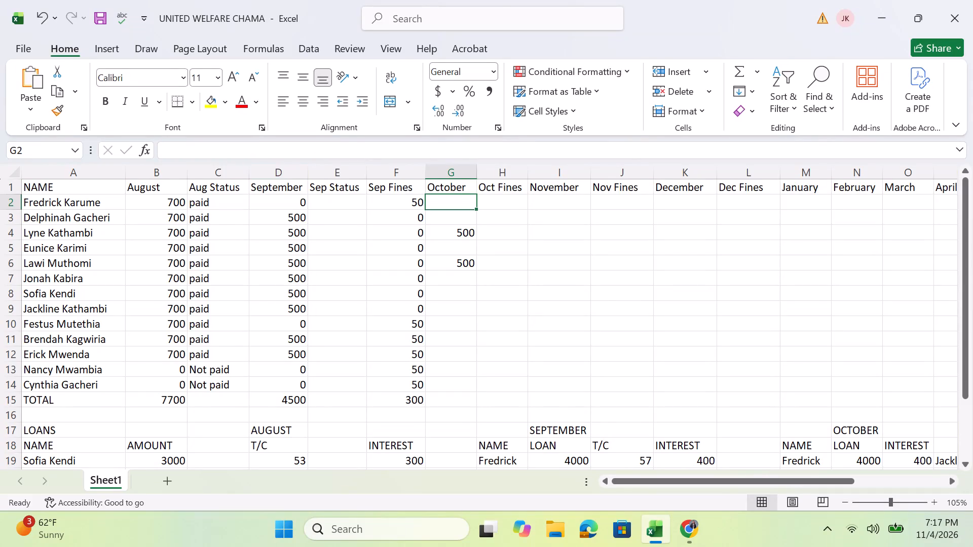
Fill the first member's "paid" entry down the Aug Status column to the last member, covering C2:C14.
left_click(241, 173)
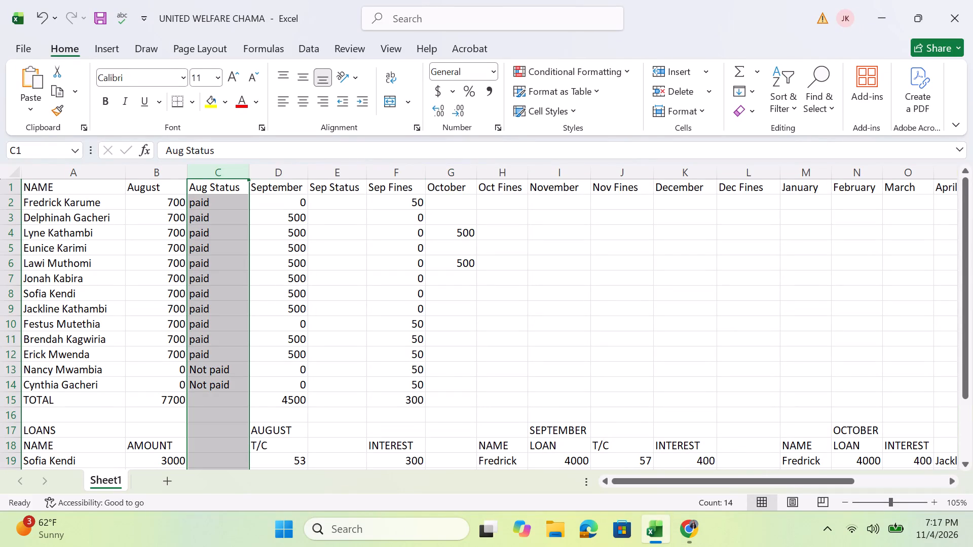
left_click(226, 198)
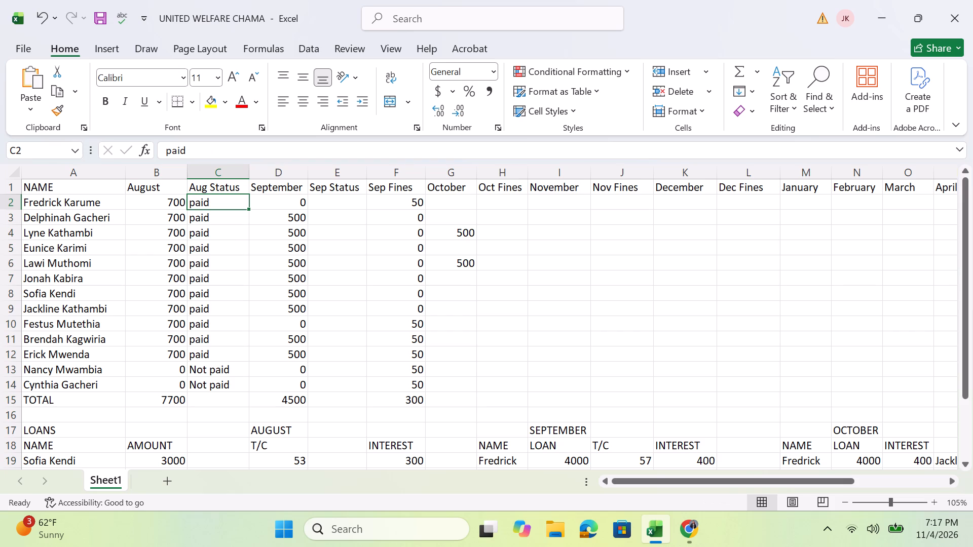
left_click_drag(247, 212, 245, 393)
Start a new conditional formatting rule for the Aug Status cells C2:C14 that uses a formula to determine which cells to format.
scroll(246, 235, "up", 1)
scroll(245, 393, "up", 1)
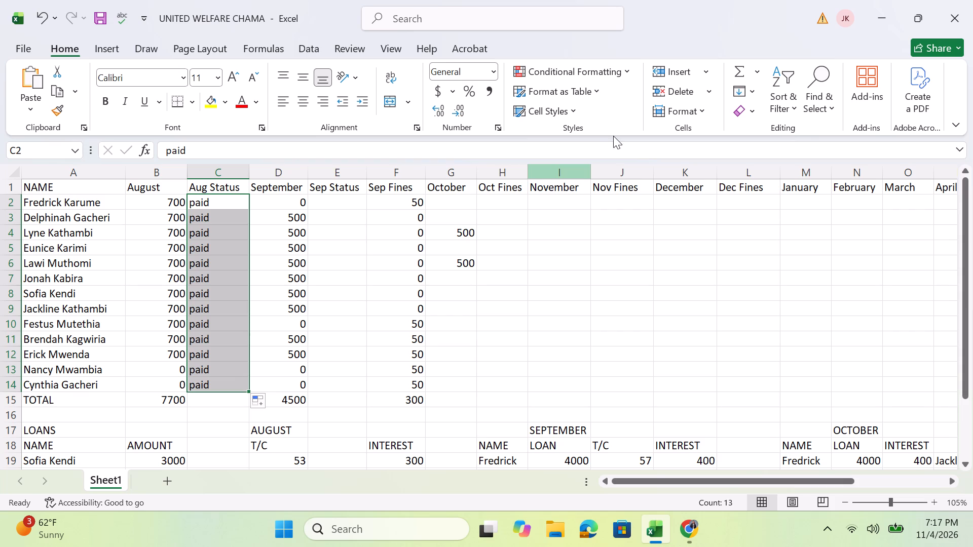
left_click(624, 71)
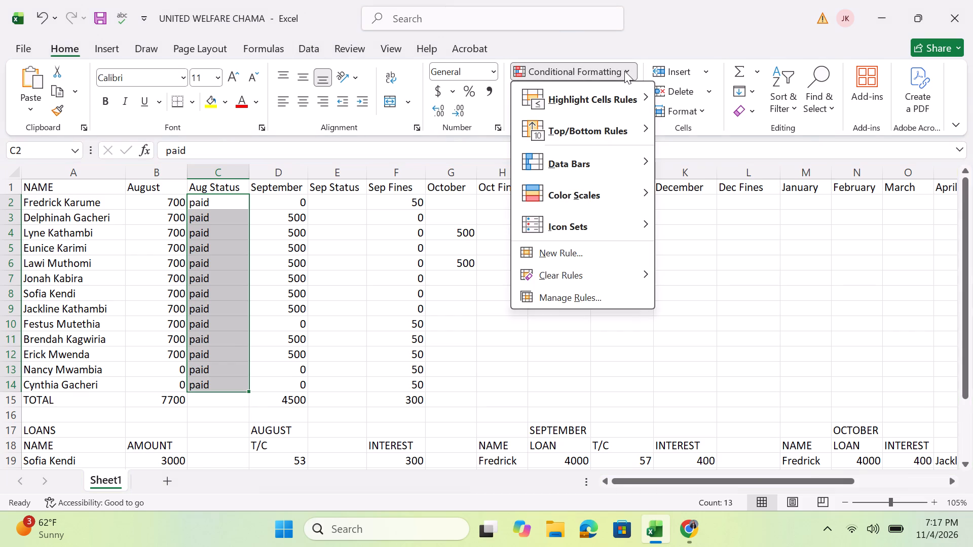
left_click(558, 253)
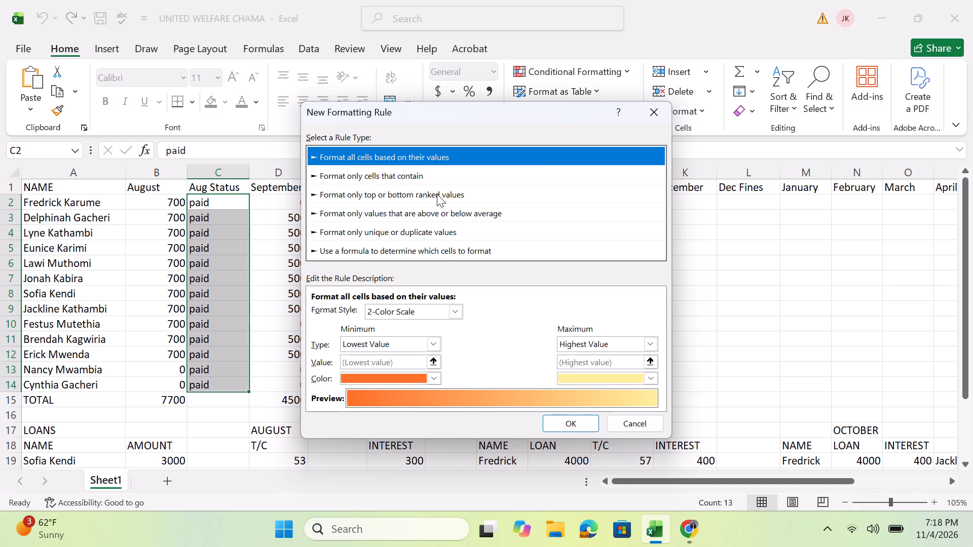
left_click(392, 249)
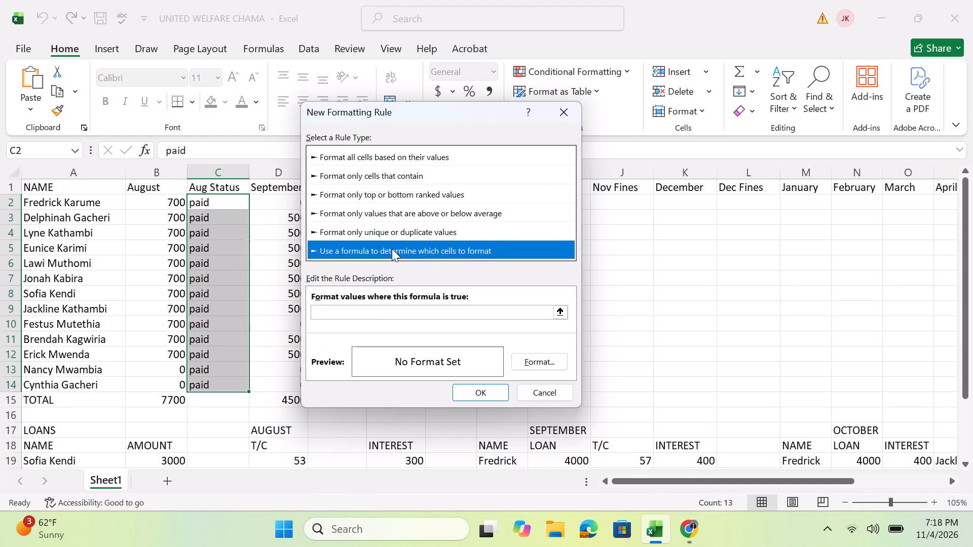
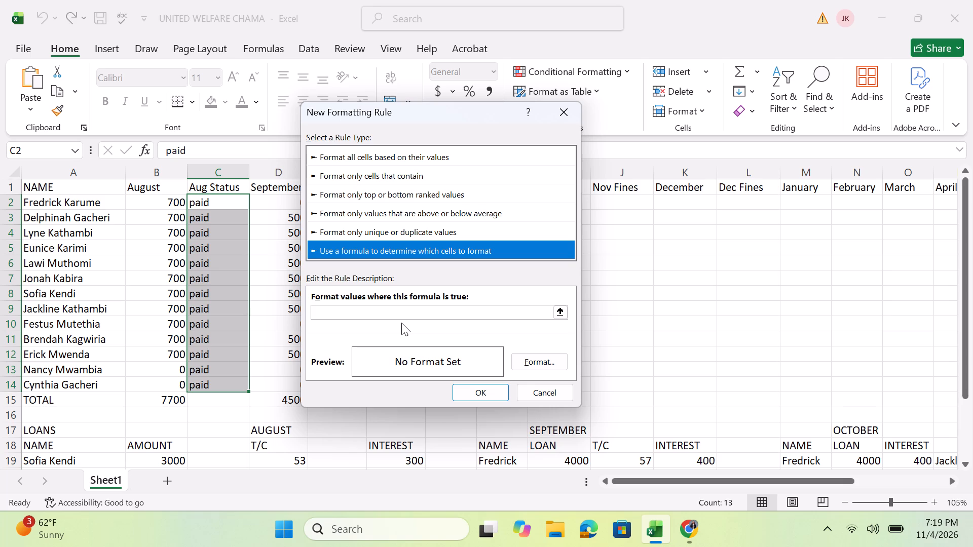
Enter =C2="Paid' as the formula that determines which Aug Status cells to format.
left_click(352, 309)
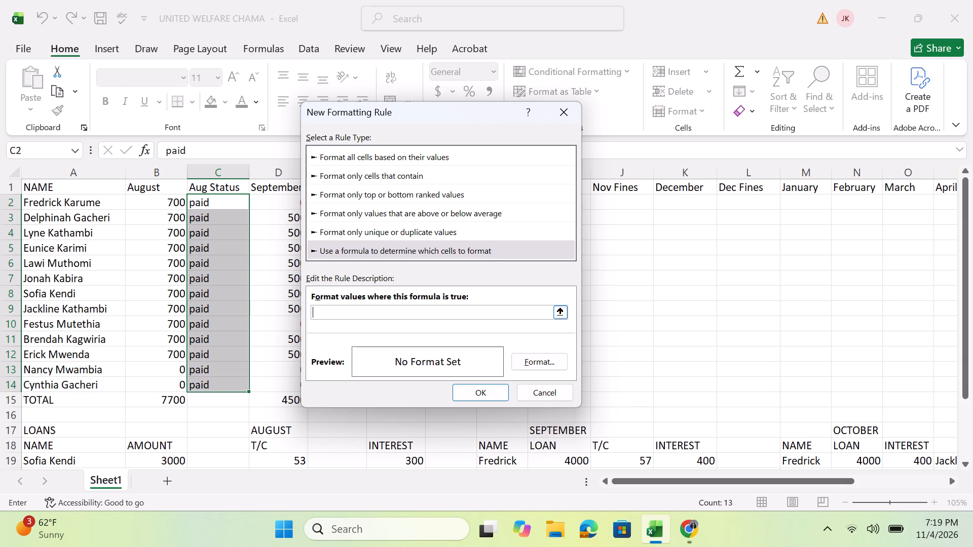
key("equal")
key("c")
key("2")
key("BackSpace")
key("BackSpace")
key("c")
key("2")
key("equal")
key("shift+quotedbl")
key("p")
type("aid")
key("semicolon")
key("BackSpace")
key("apostrophe")
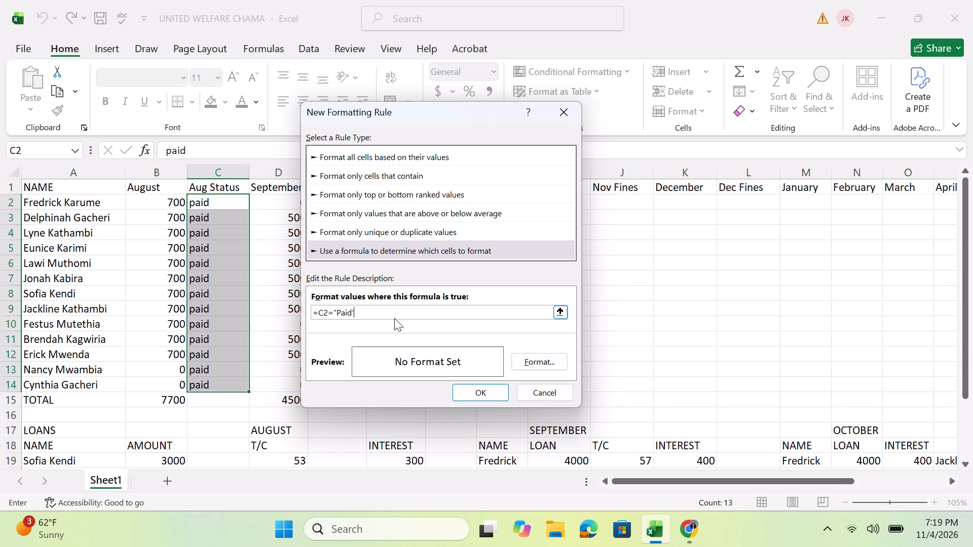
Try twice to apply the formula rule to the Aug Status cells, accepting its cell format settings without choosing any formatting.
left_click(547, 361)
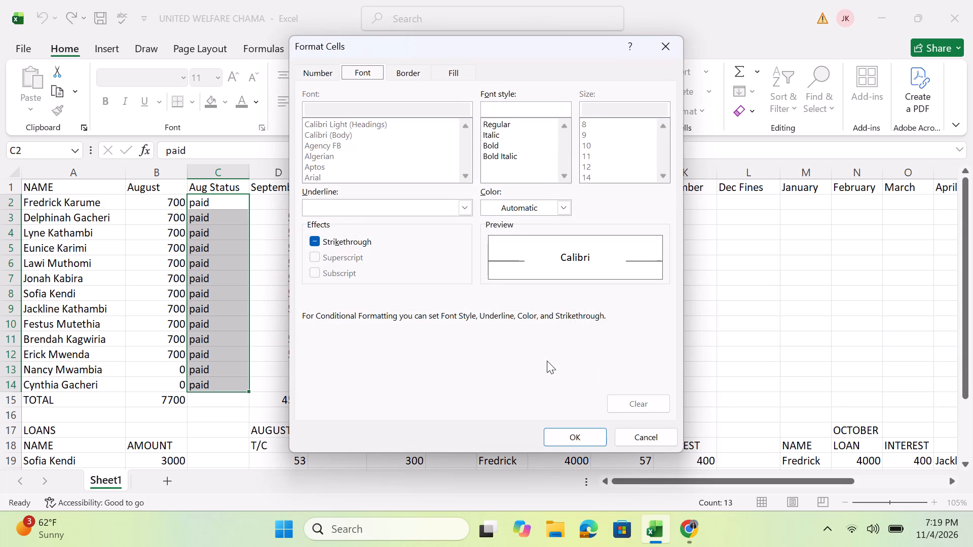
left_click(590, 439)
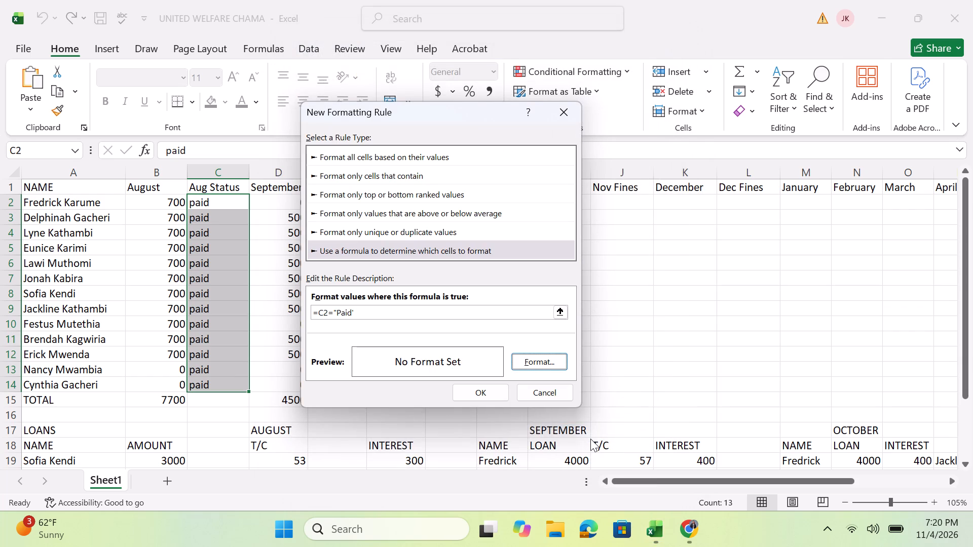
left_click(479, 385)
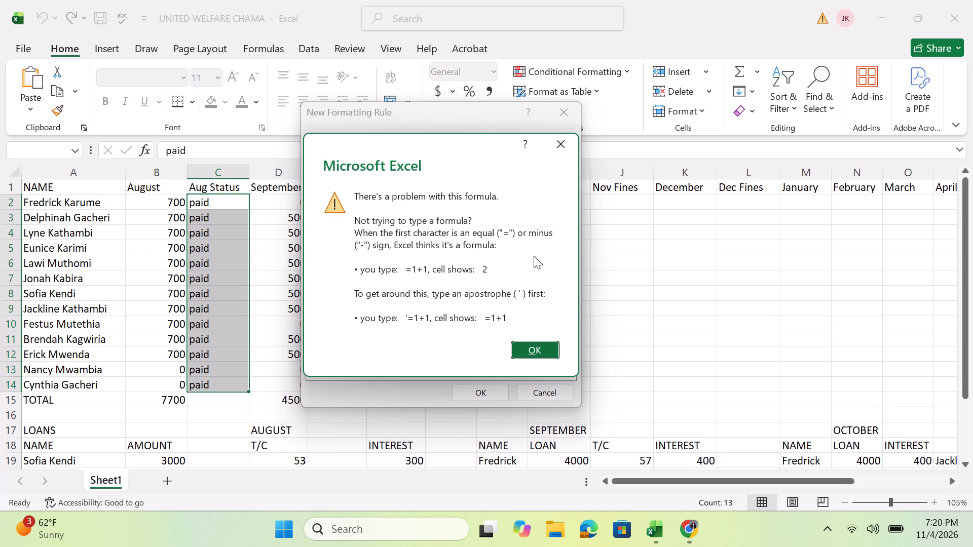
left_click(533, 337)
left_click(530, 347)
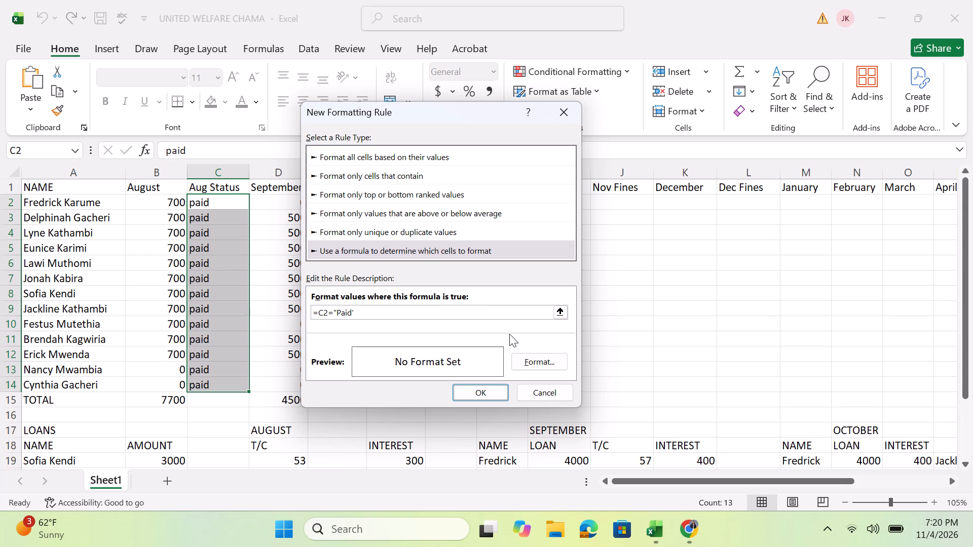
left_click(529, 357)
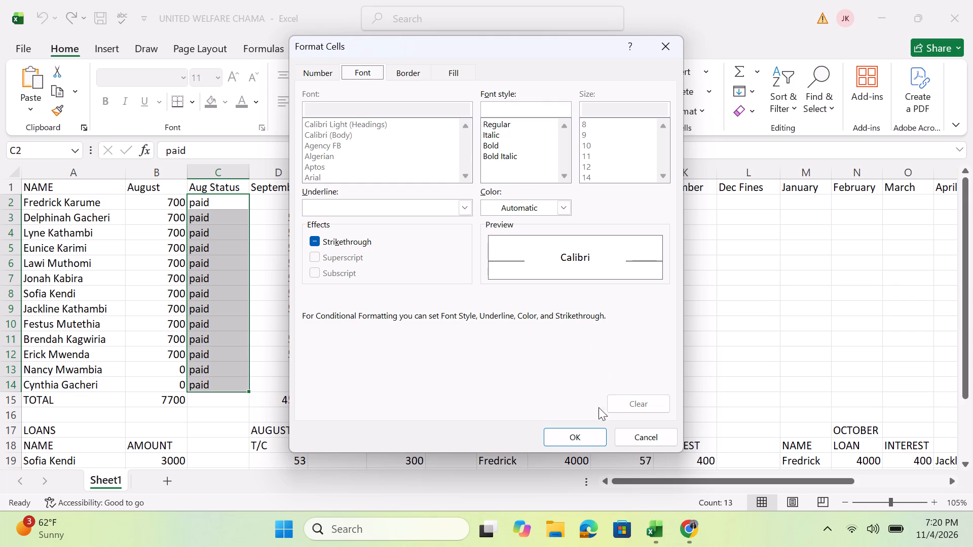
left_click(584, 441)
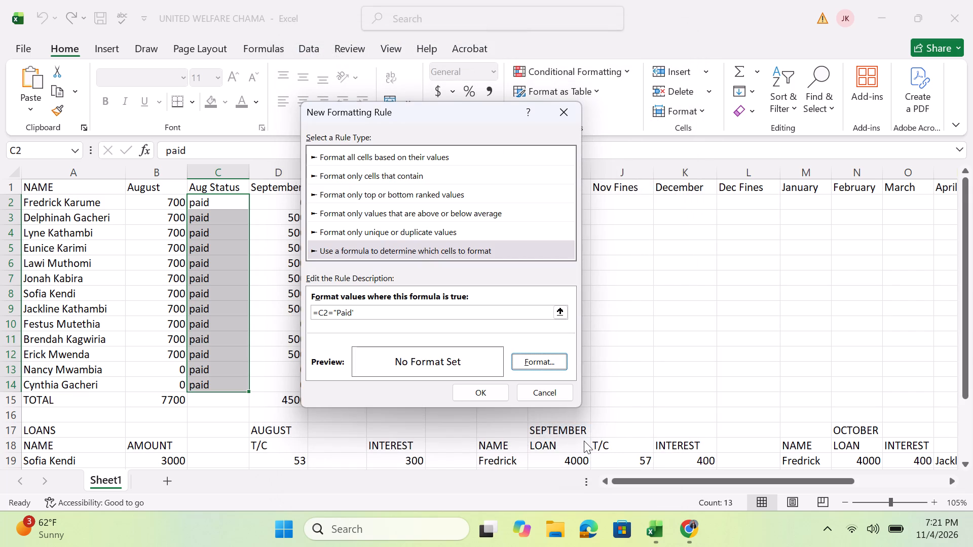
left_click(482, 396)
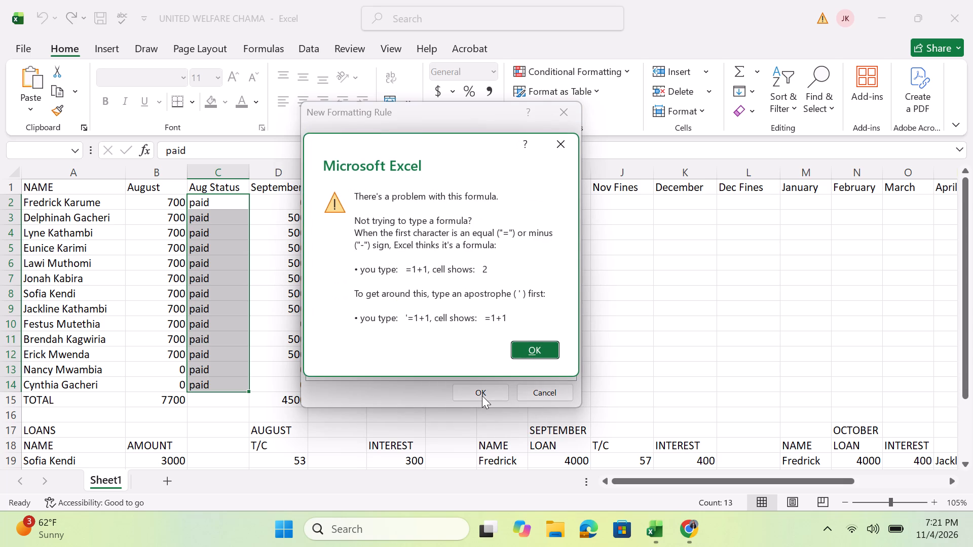
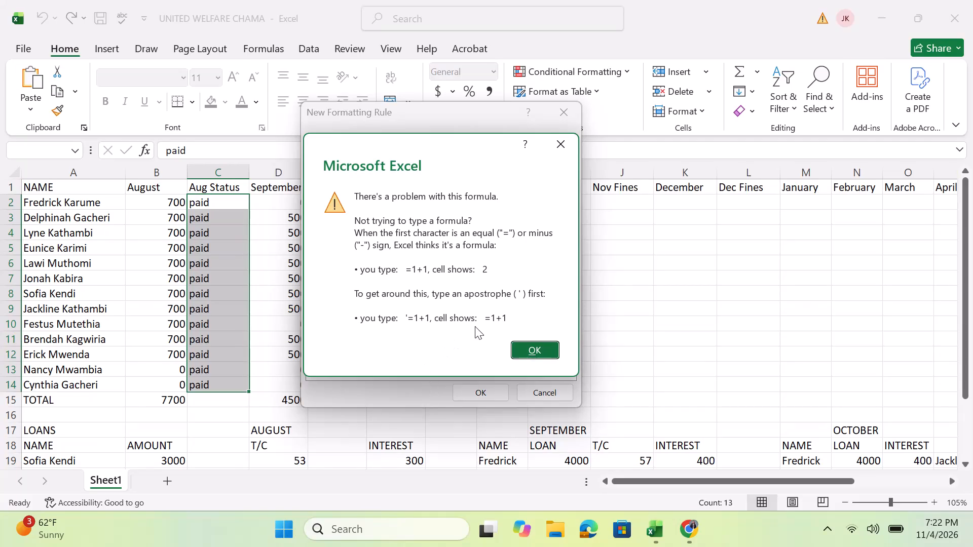
Replace the conditional formatting rule's formula for the Aug Status cells with =c2="paid".
left_click(525, 348)
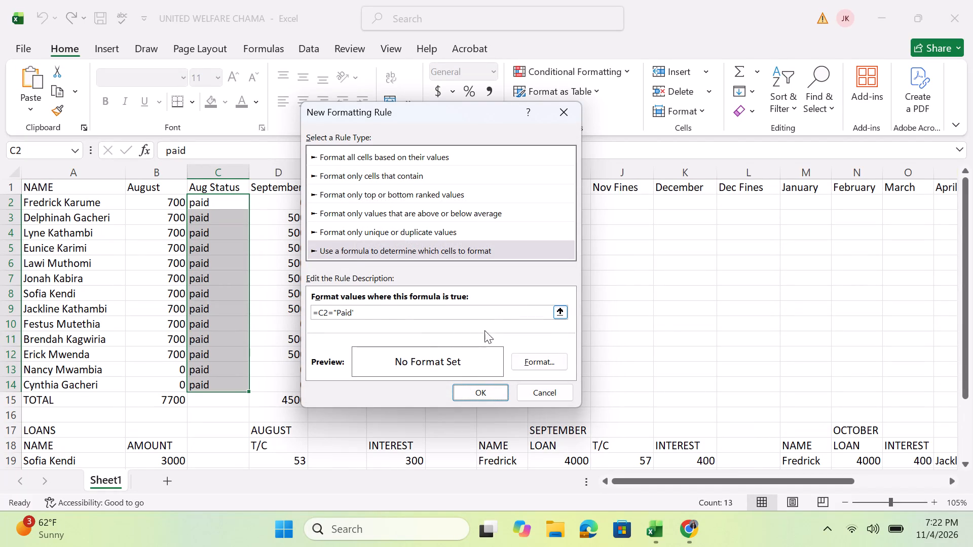
left_click(372, 305)
double_click(348, 309)
double_click(358, 309)
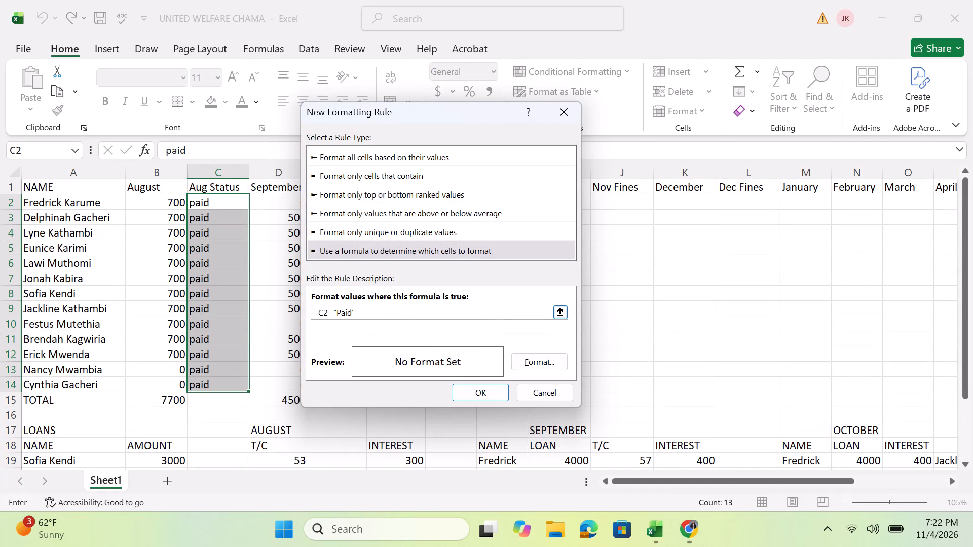
left_click(358, 309)
left_click(358, 309)
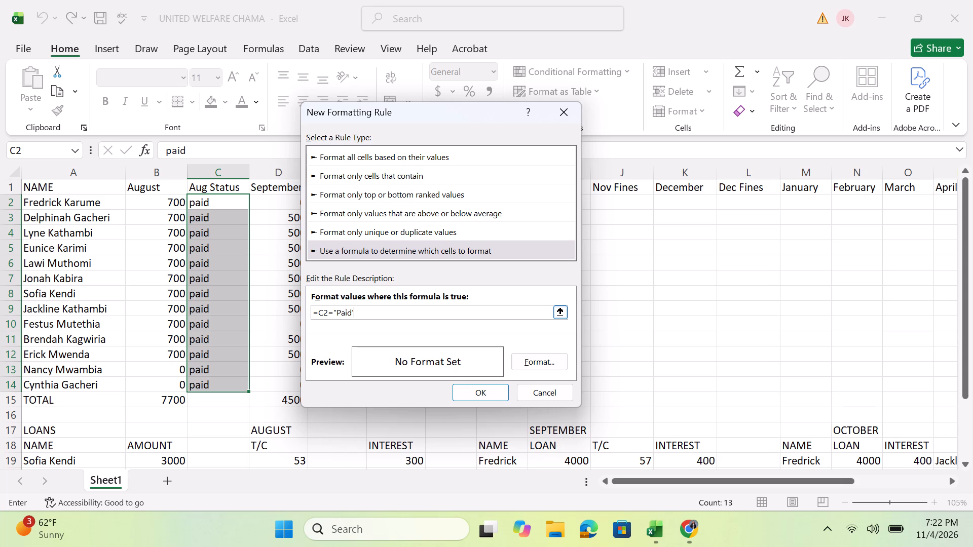
key("BackSpace")
key("BackSpace")
key("BackSpace")
key("BackSpace")
key("BackSpace")
key("BackSpace")
key("BackSpace")
key("BackSpace")
key("BackSpace")
key("BackSpace")
key("equal")
type("c2")
key("equal")
key("shift+quotedbl")
key("p")
type("aid")
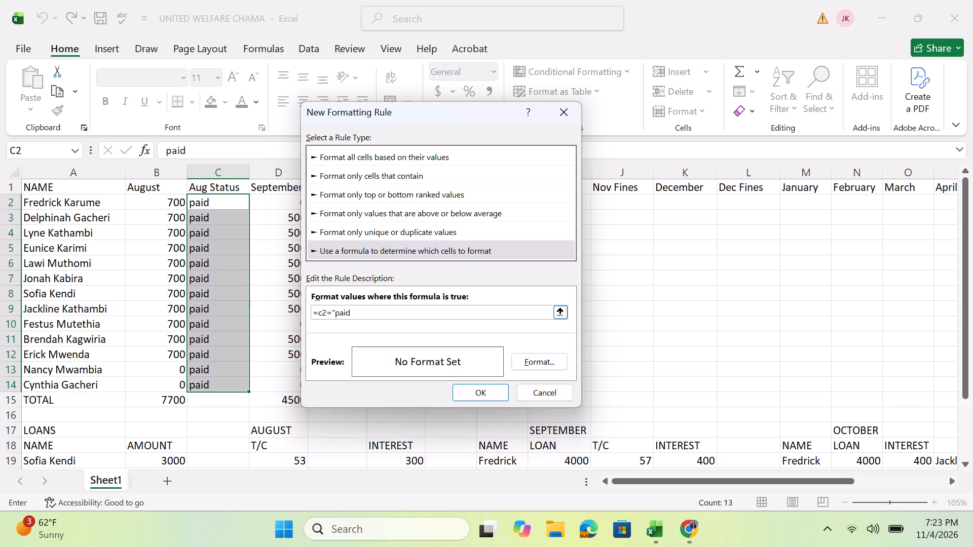
key("shift+quotedbl")
left_click(428, 294)
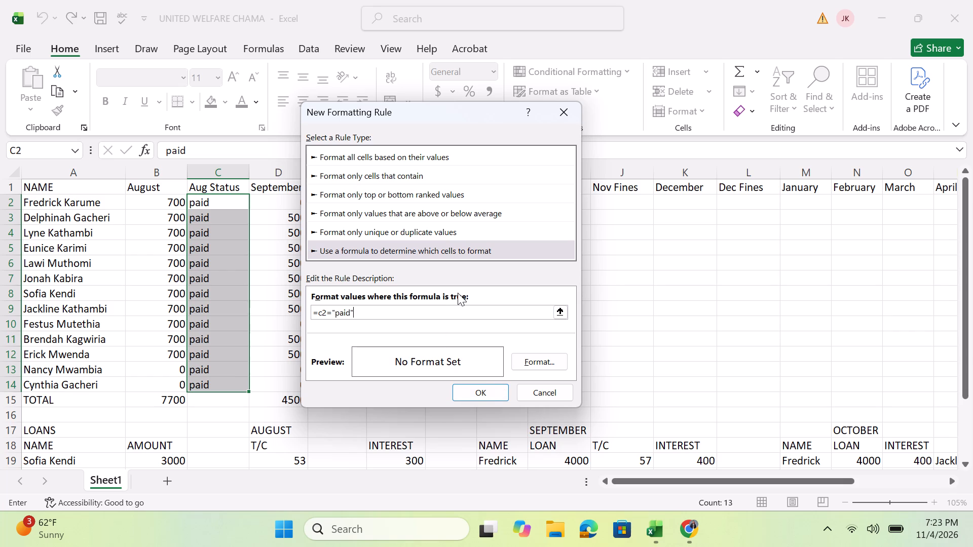
left_click(458, 293)
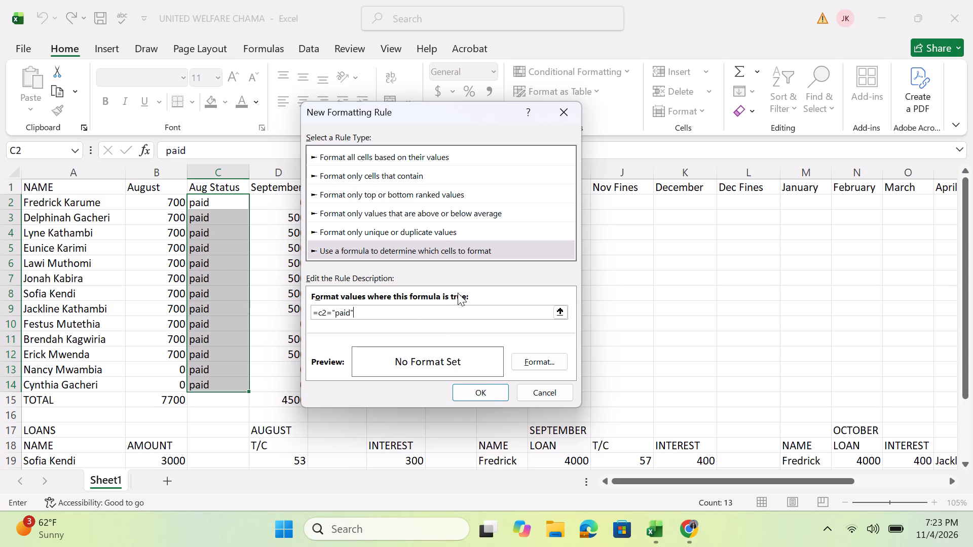
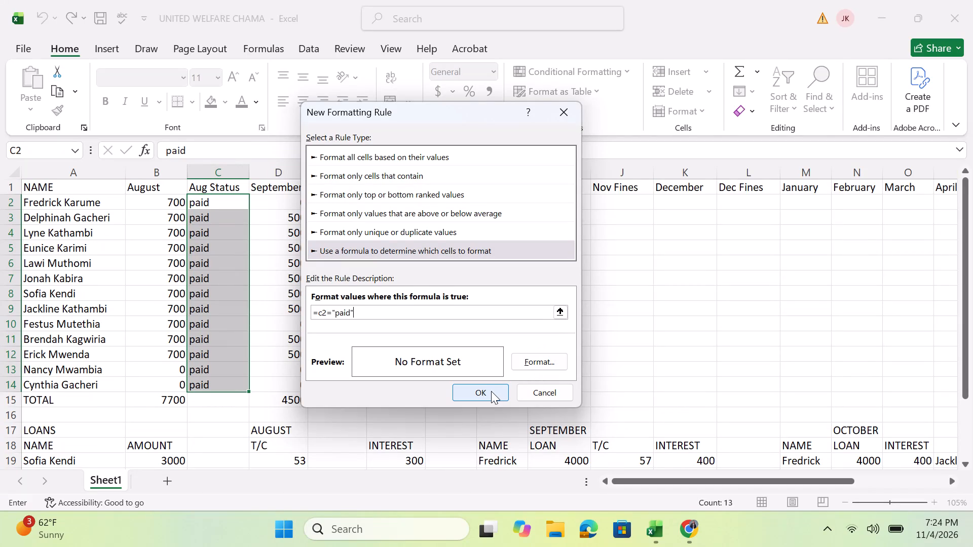
Set the "paid" rule's font colour to the base green theme colour and apply the rule to the Aug Status cells.
left_click(550, 359)
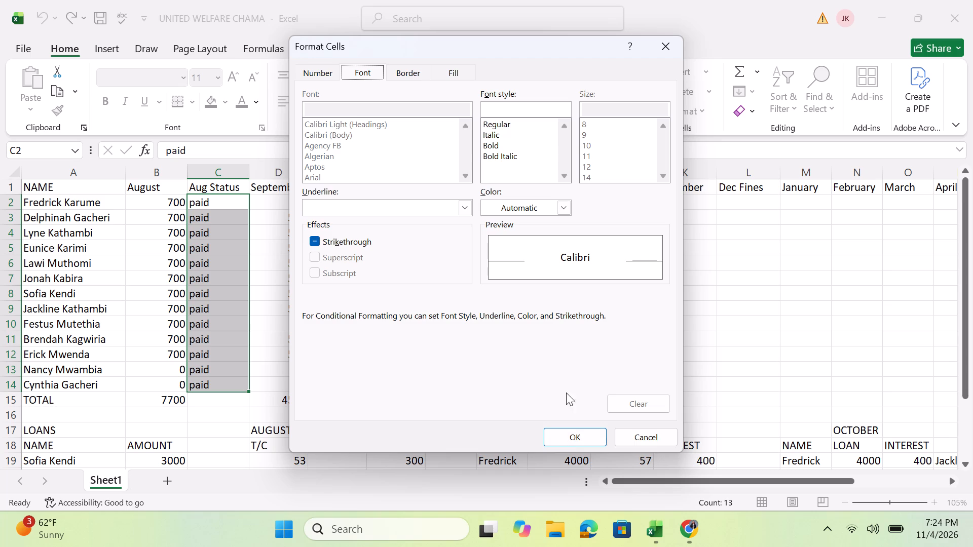
left_click(559, 213)
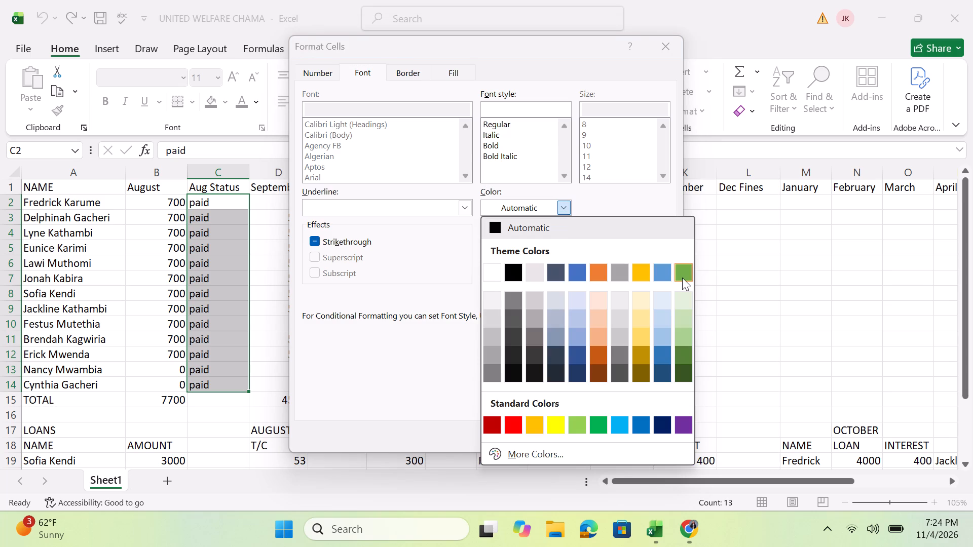
left_click(682, 277)
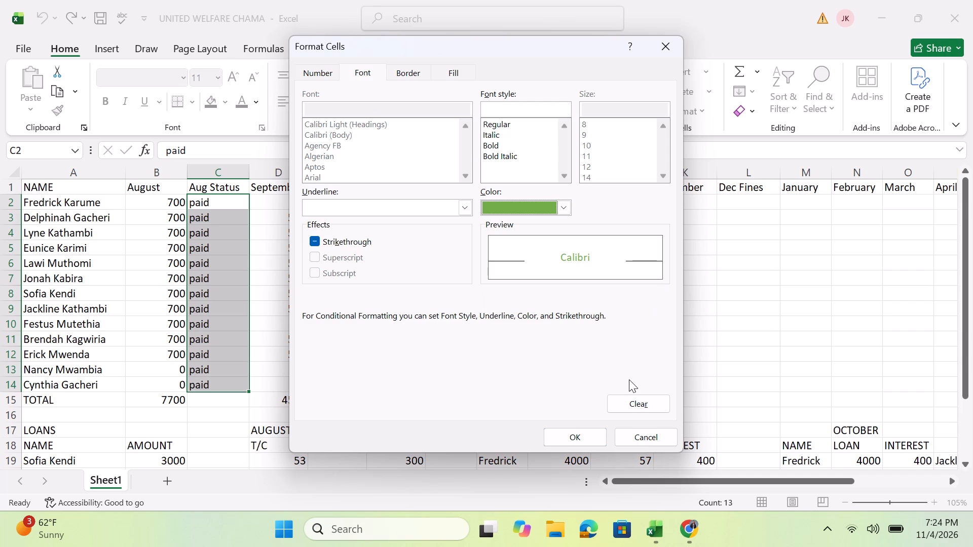
left_click(579, 438)
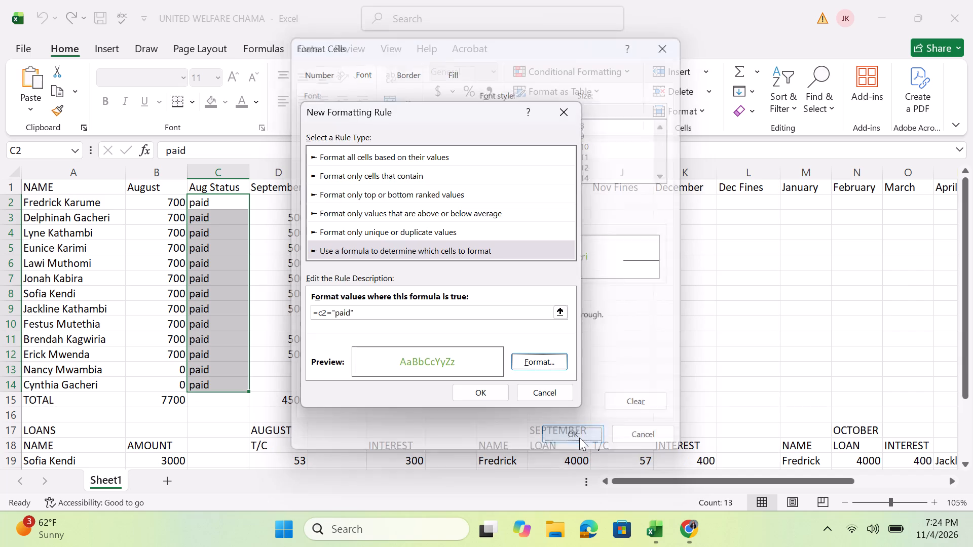
left_click(487, 396)
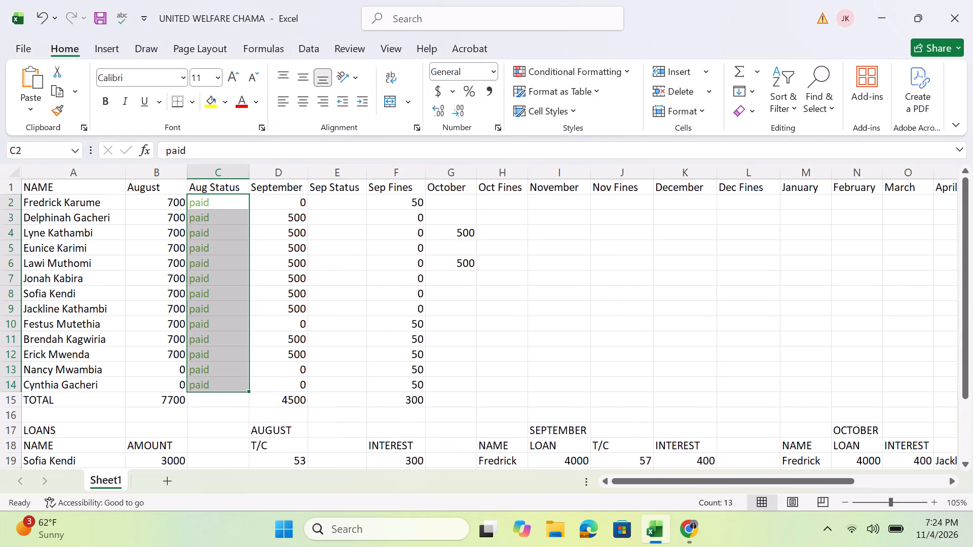
left_click(449, 380)
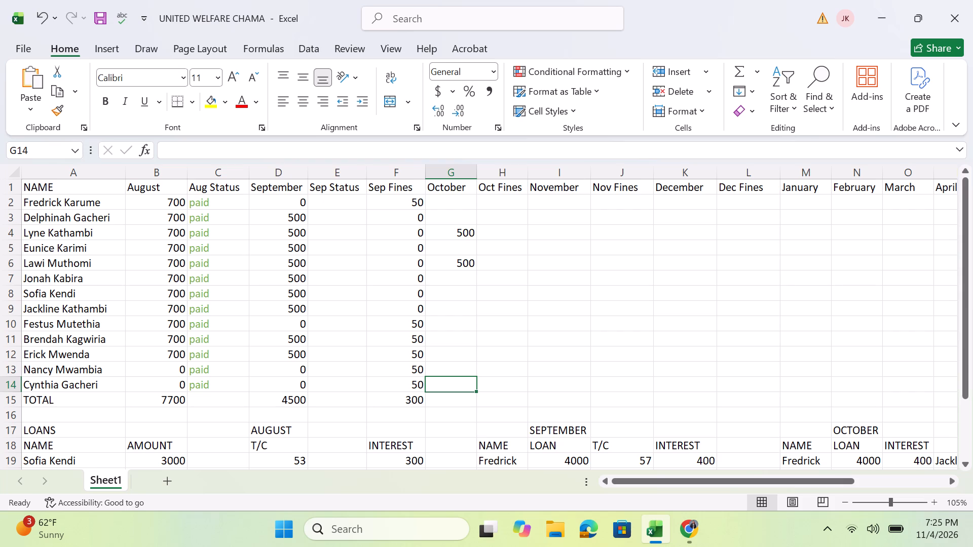
Start another formula-based conditional formatting rule for Aug Status cells C2:C14, entering the formula =c2="paid".
left_click(223, 202)
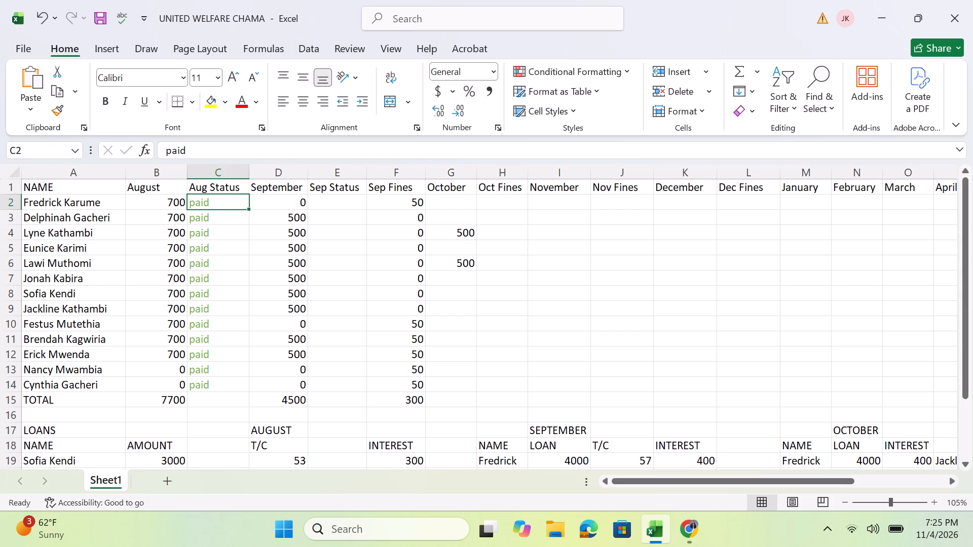
left_click_drag(251, 206, 220, 379)
scroll(248, 230, "up", 1)
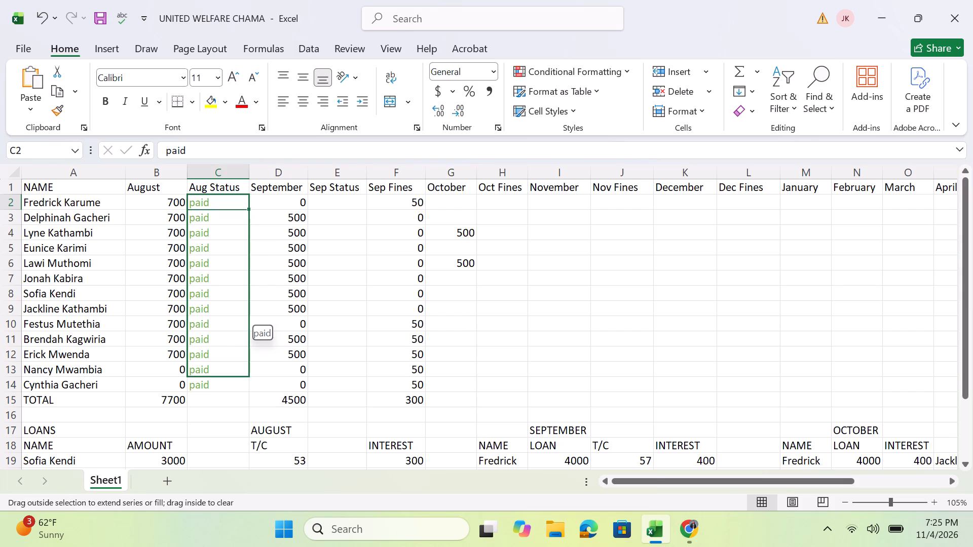
left_click_drag(220, 379, 225, 395)
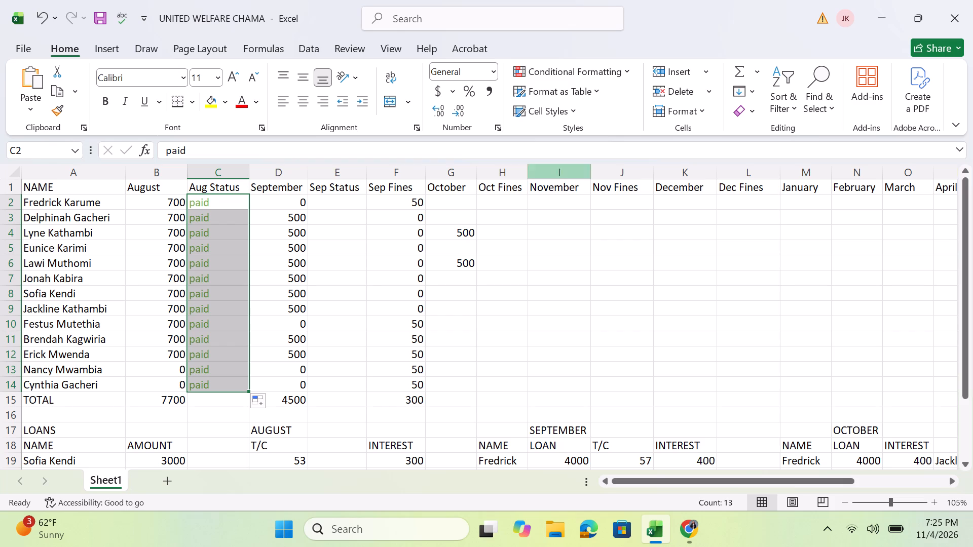
left_click(623, 72)
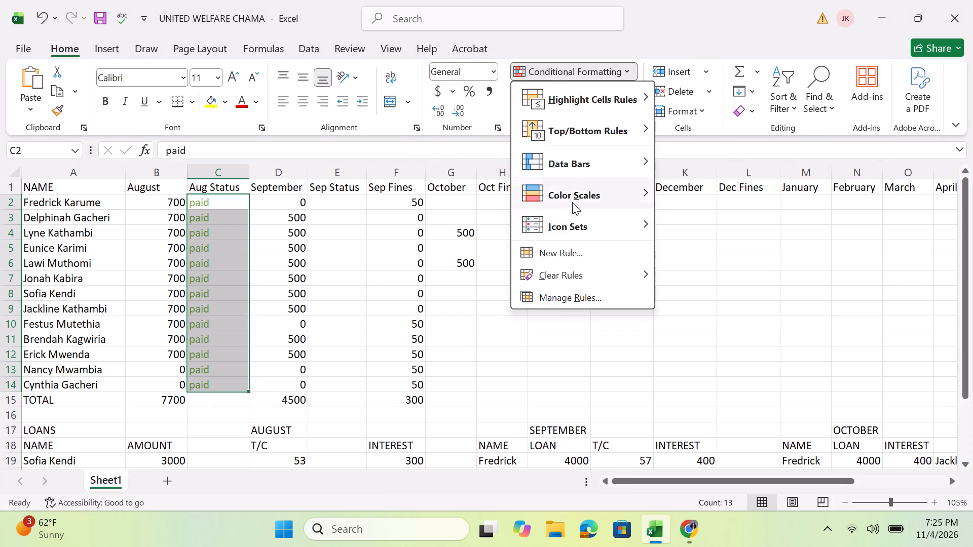
left_click(560, 254)
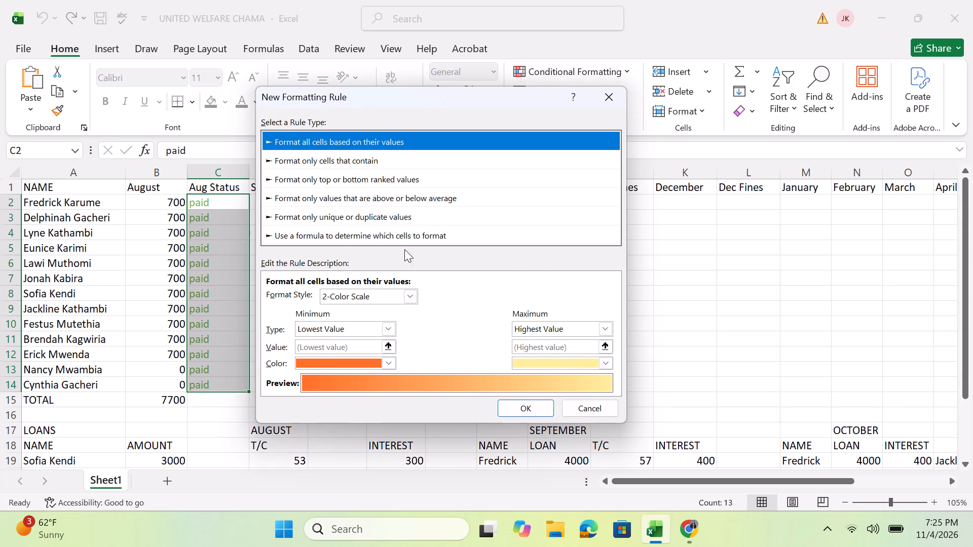
left_click(394, 236)
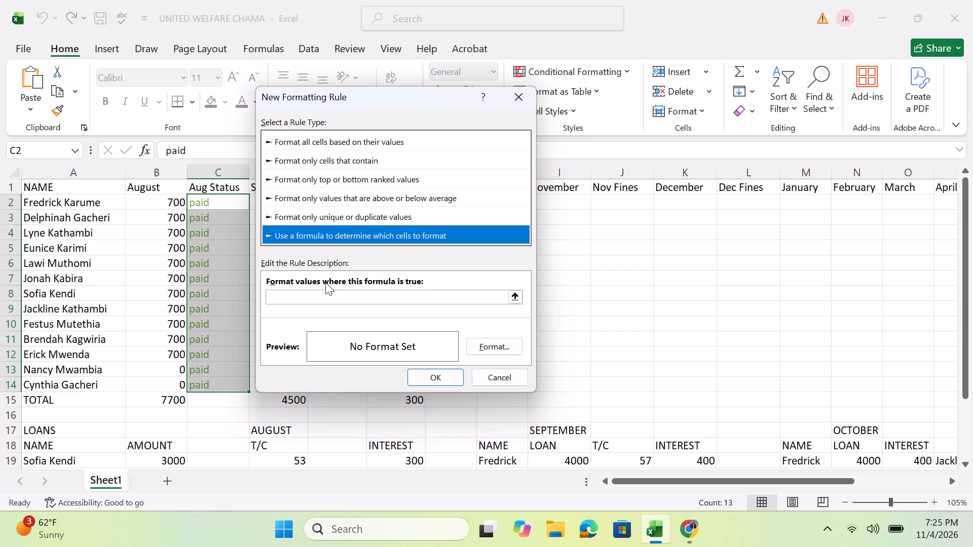
left_click(317, 294)
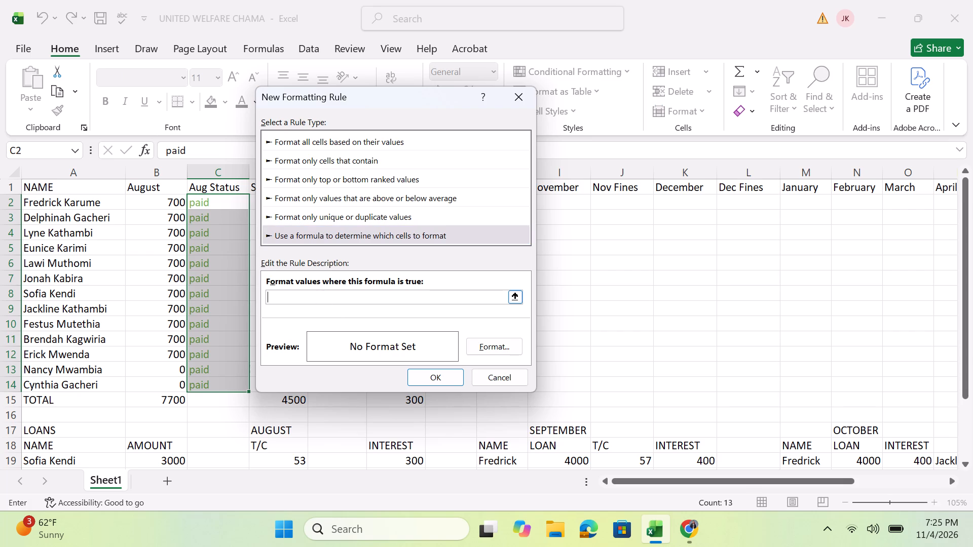
key("equal")
type("c2")
key("equal")
key("shift+quotedbl")
type("paid")
key("shift+quotedbl")
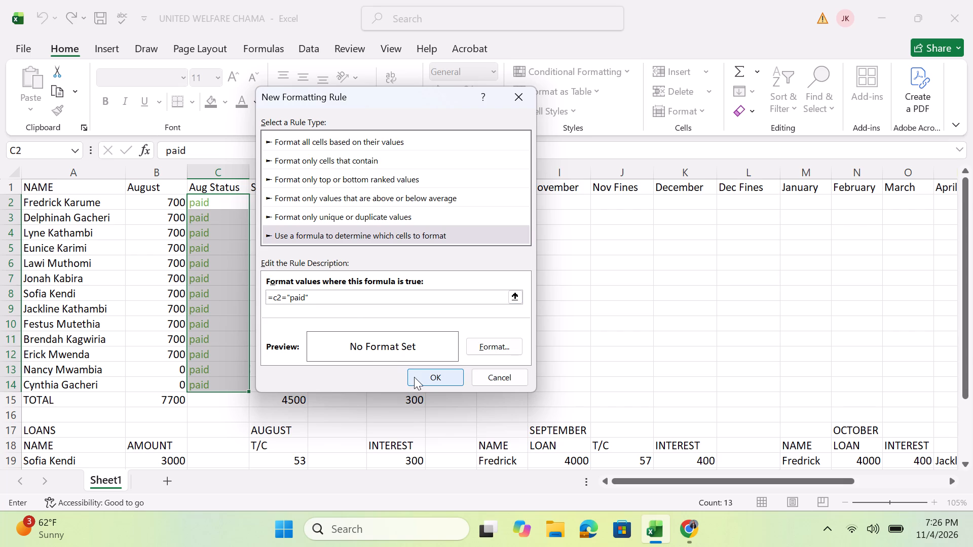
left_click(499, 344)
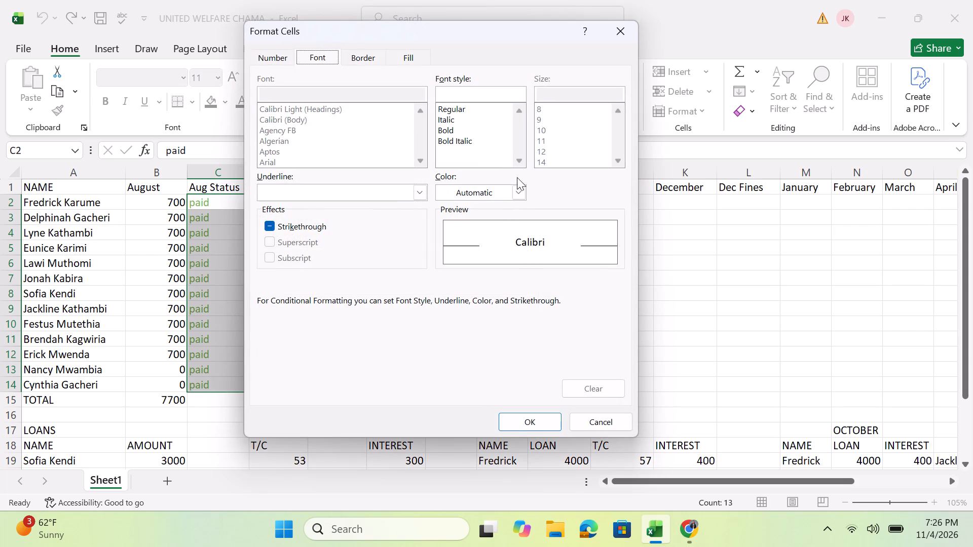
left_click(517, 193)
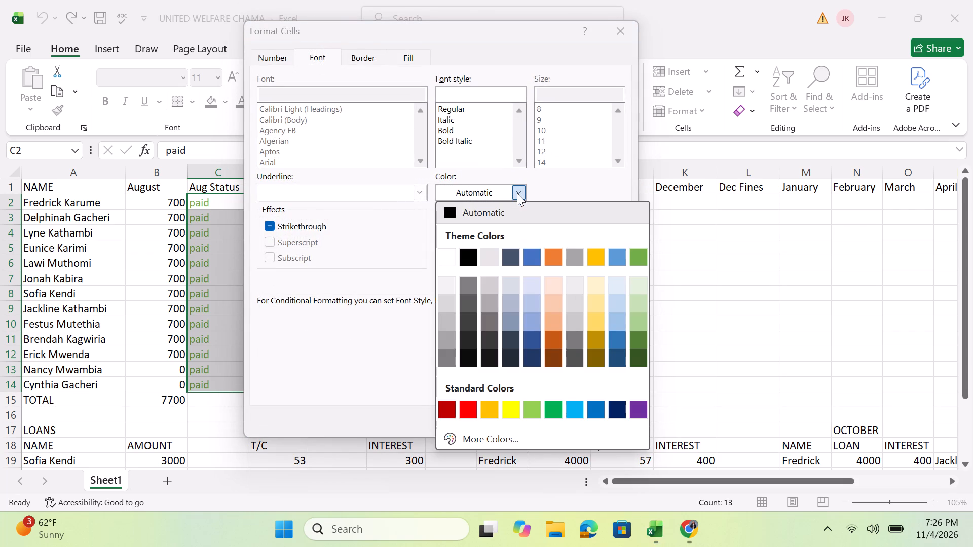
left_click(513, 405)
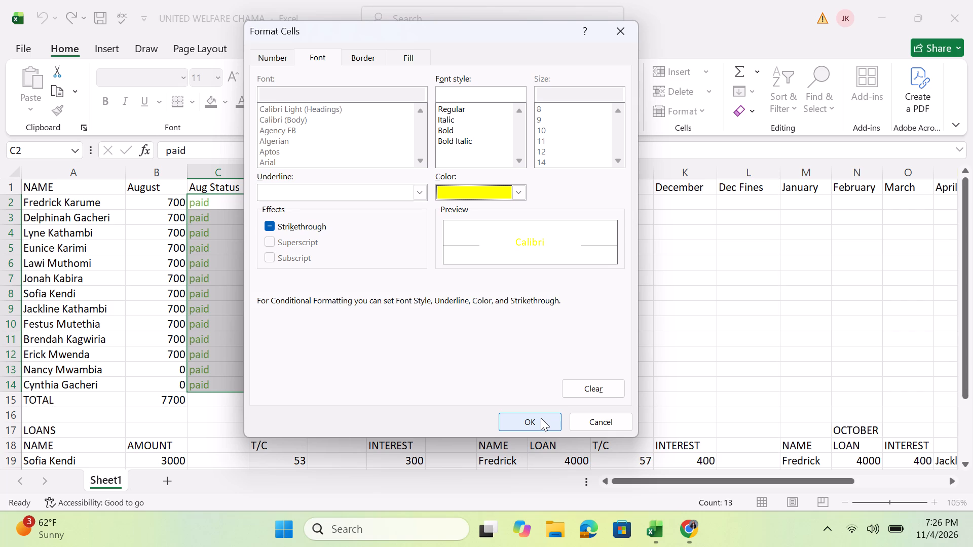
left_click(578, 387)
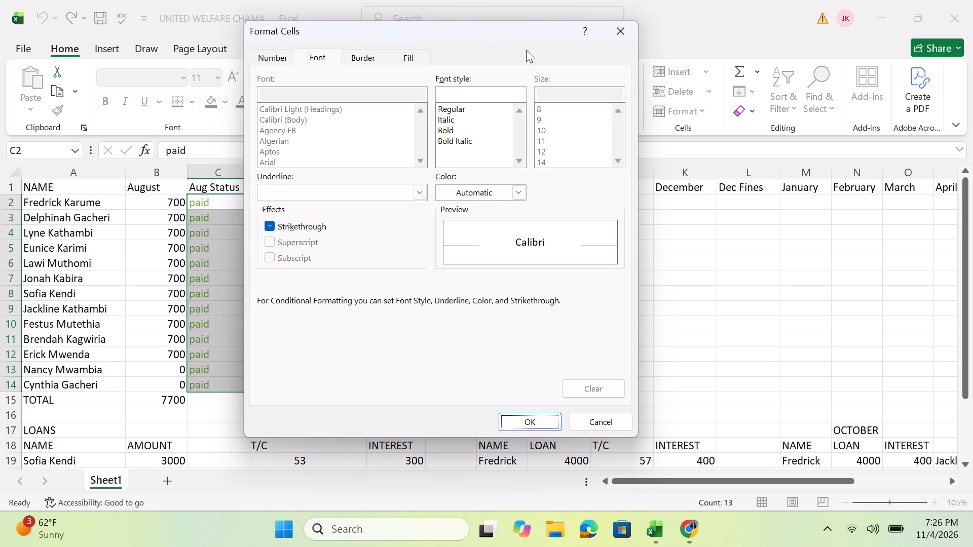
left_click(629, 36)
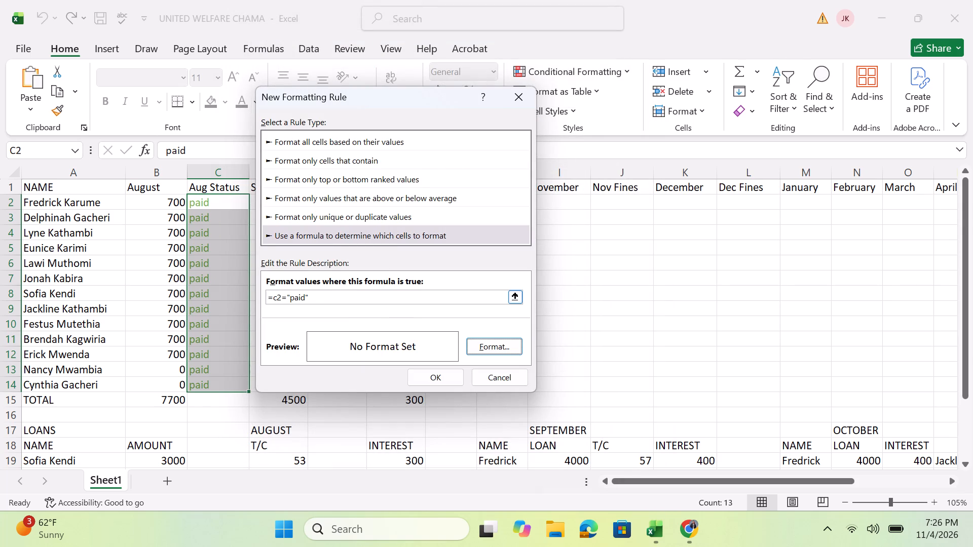
Change the new rule's formula to =c2="partial".
left_click(304, 295)
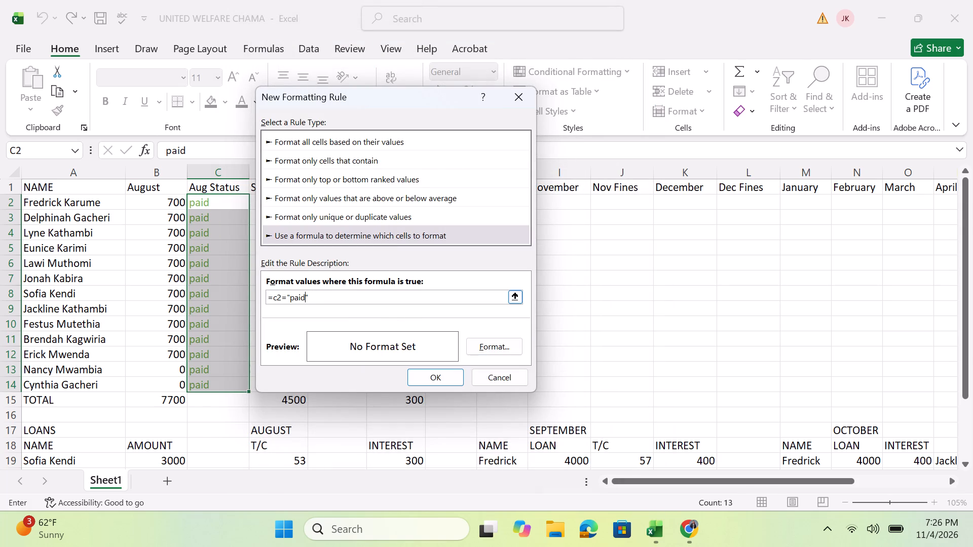
key("BackSpace")
key("BackSpace")
type("rtial")
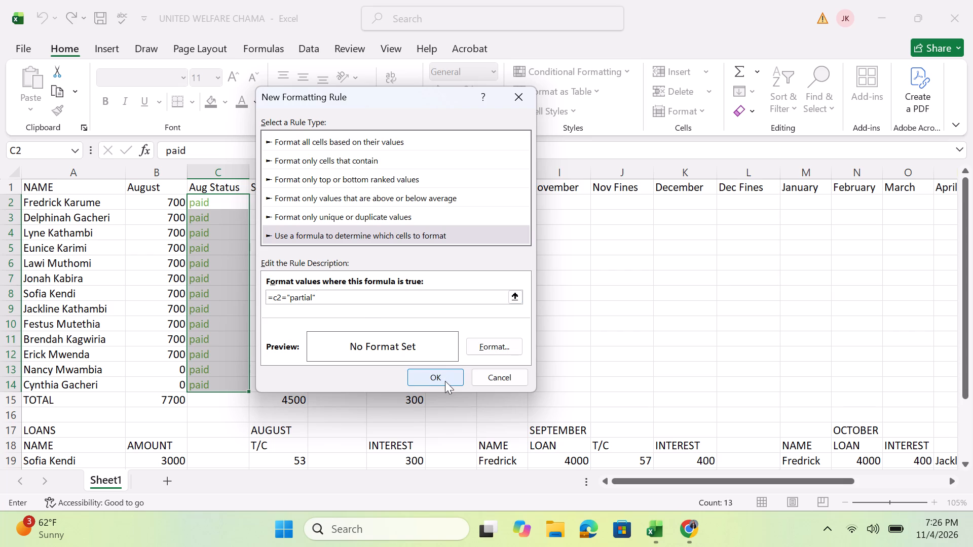
Set the "partial" rule's font colour to standard yellow and apply the rule to the Aug Status cells.
left_click(491, 347)
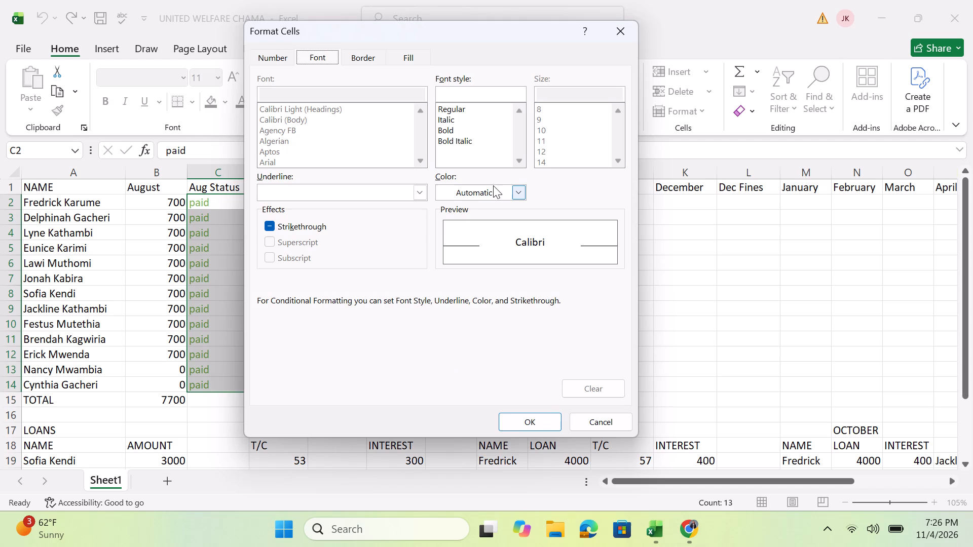
left_click(517, 194)
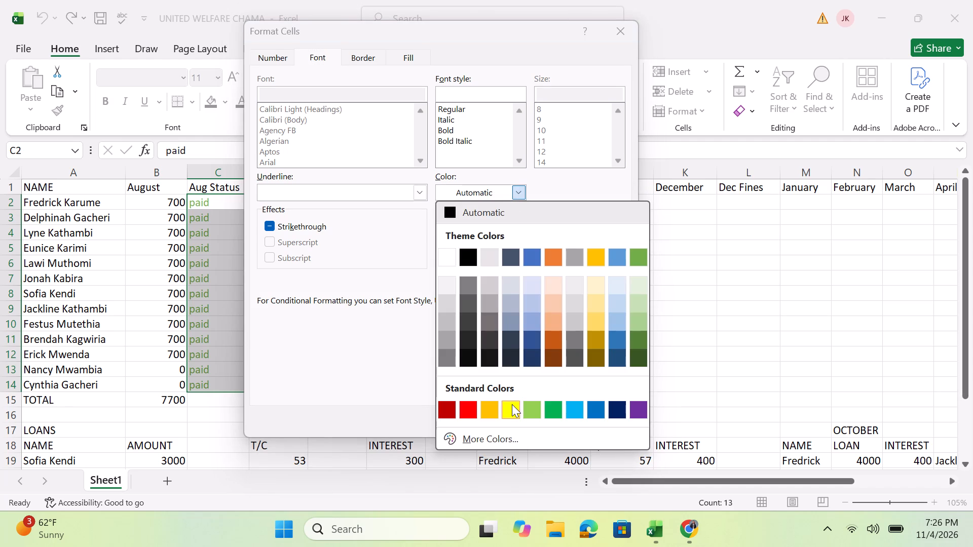
left_click(512, 404)
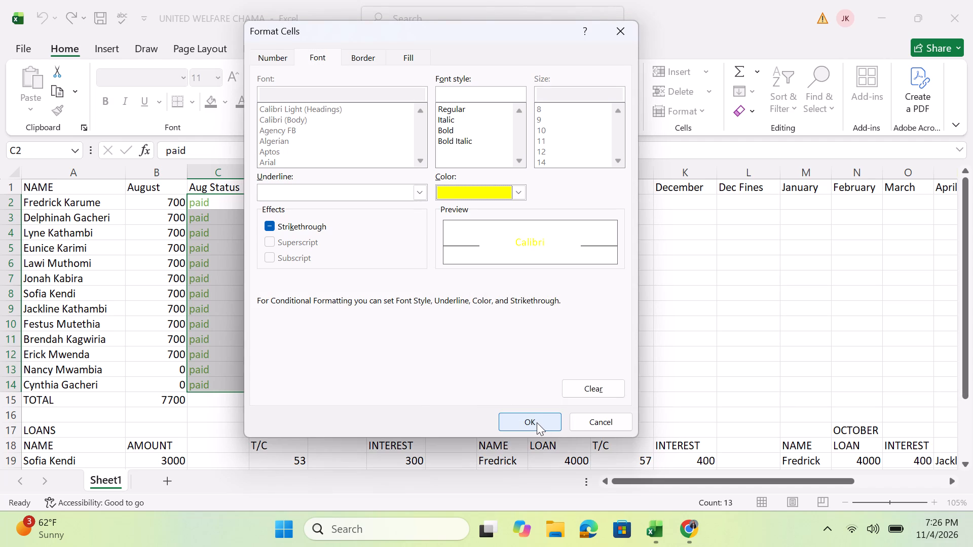
left_click(537, 422)
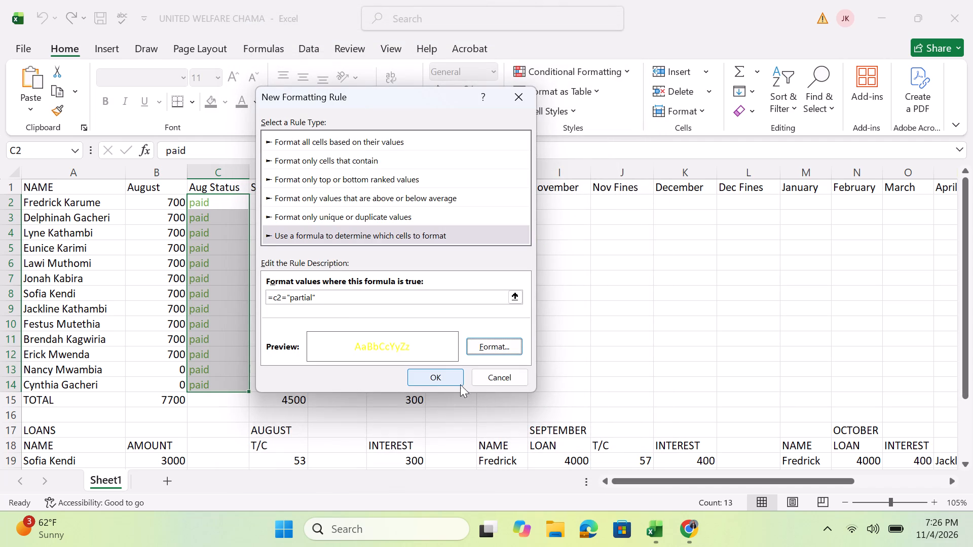
left_click(448, 376)
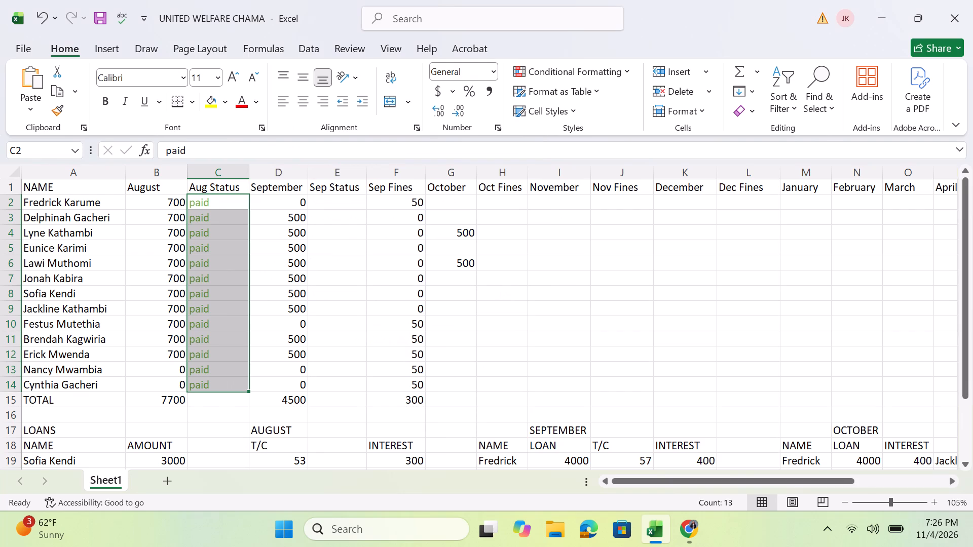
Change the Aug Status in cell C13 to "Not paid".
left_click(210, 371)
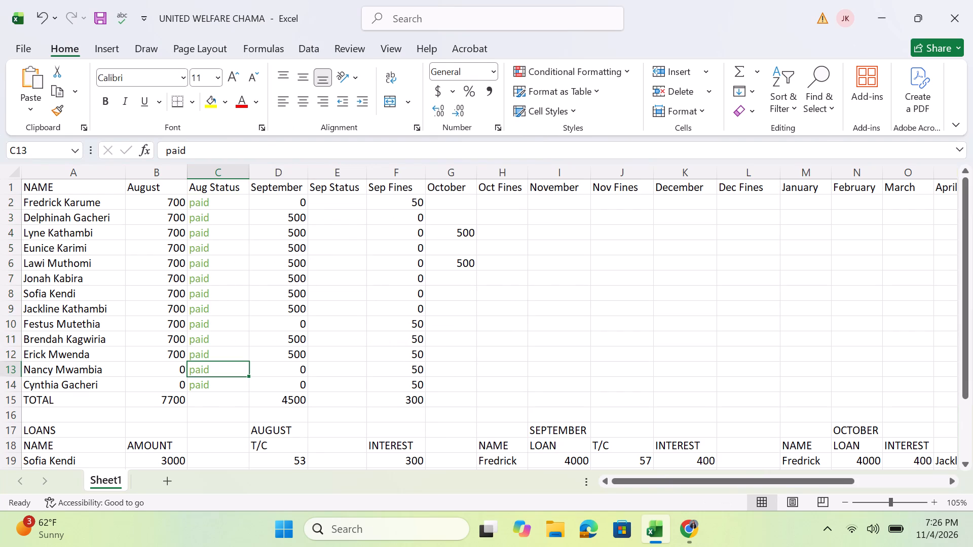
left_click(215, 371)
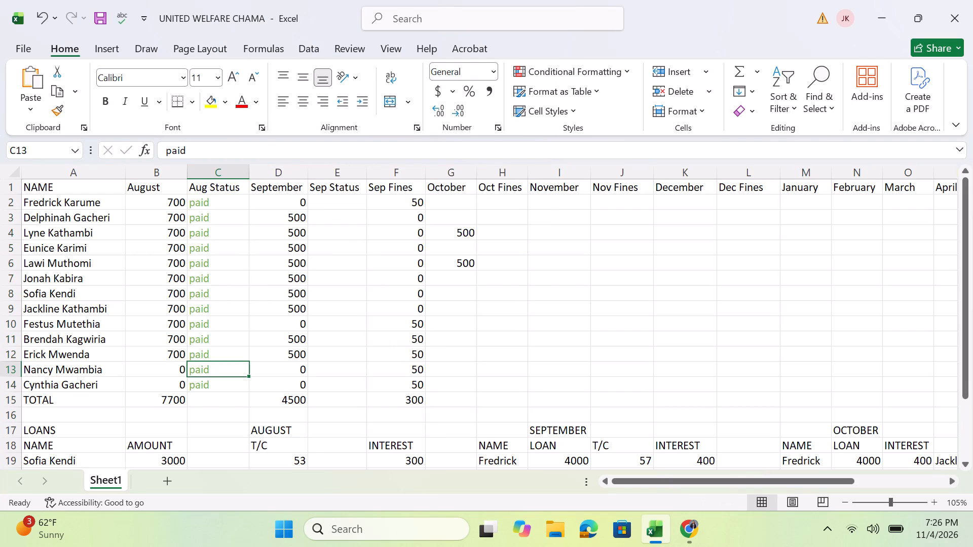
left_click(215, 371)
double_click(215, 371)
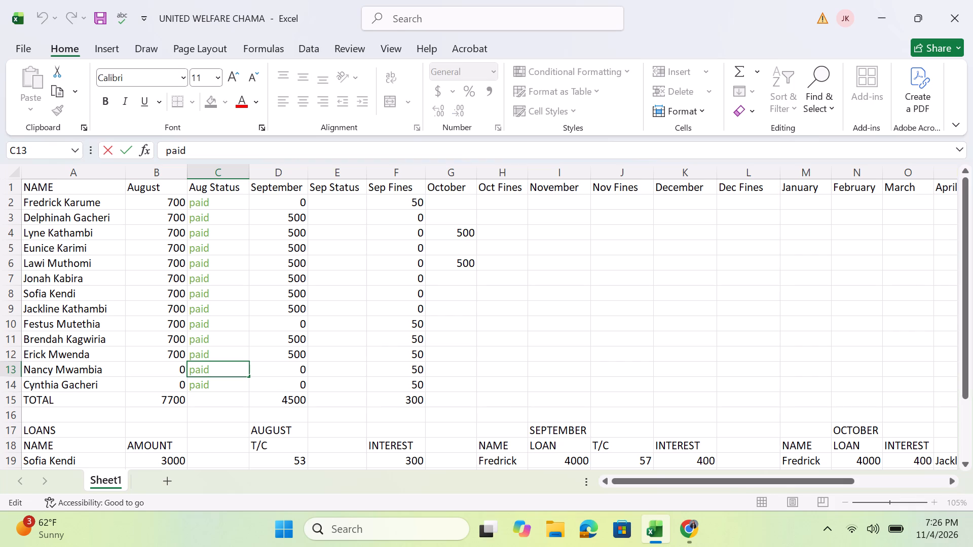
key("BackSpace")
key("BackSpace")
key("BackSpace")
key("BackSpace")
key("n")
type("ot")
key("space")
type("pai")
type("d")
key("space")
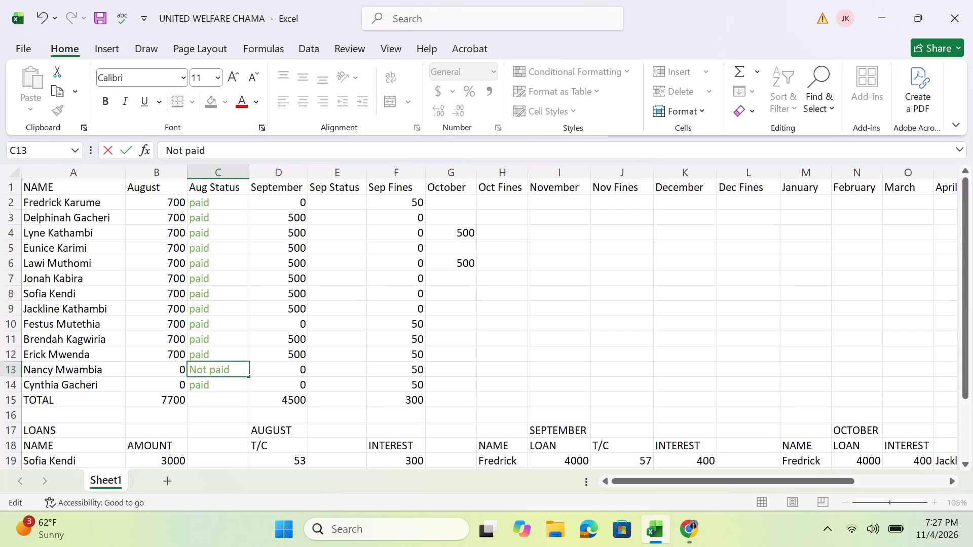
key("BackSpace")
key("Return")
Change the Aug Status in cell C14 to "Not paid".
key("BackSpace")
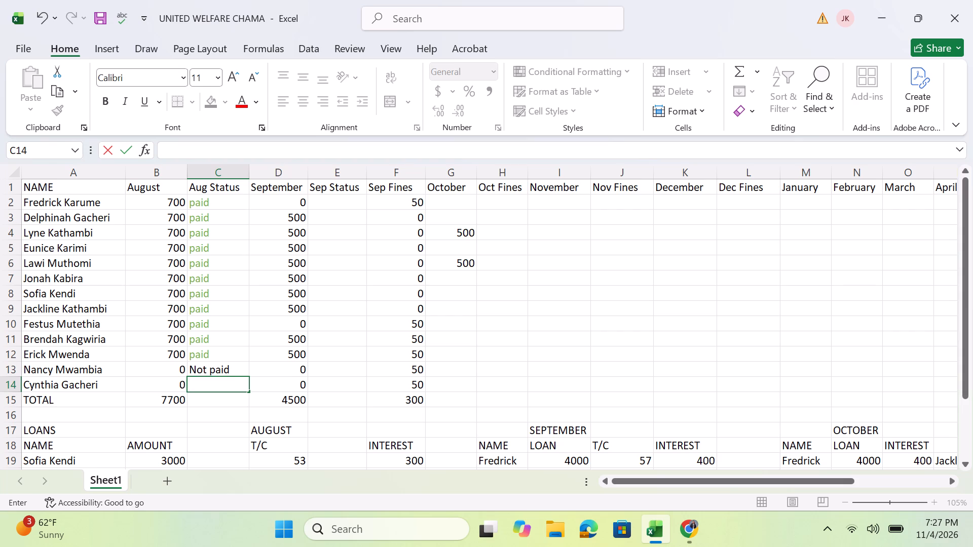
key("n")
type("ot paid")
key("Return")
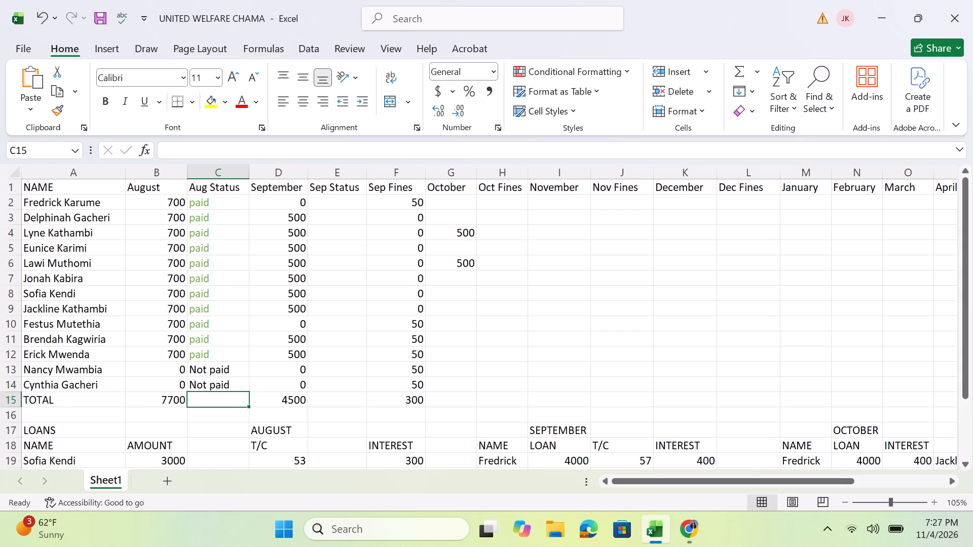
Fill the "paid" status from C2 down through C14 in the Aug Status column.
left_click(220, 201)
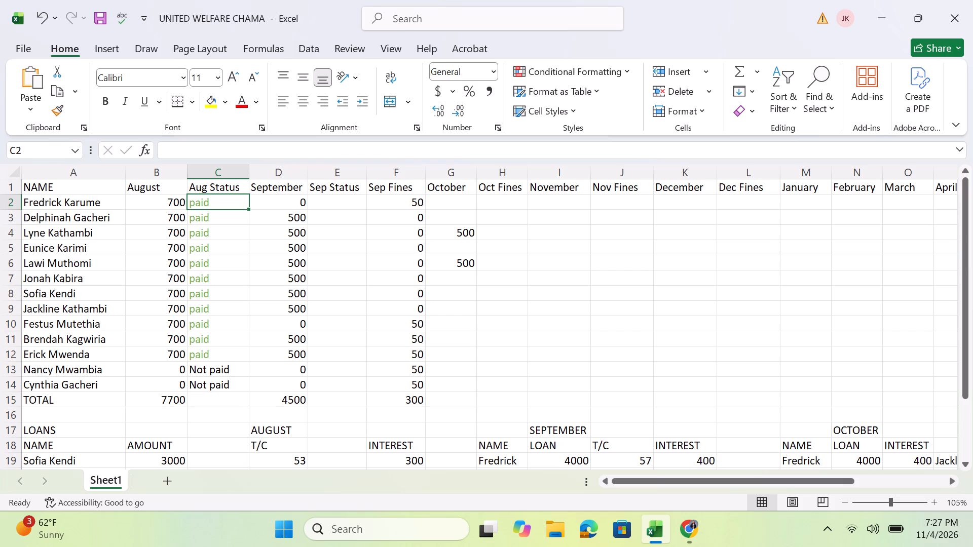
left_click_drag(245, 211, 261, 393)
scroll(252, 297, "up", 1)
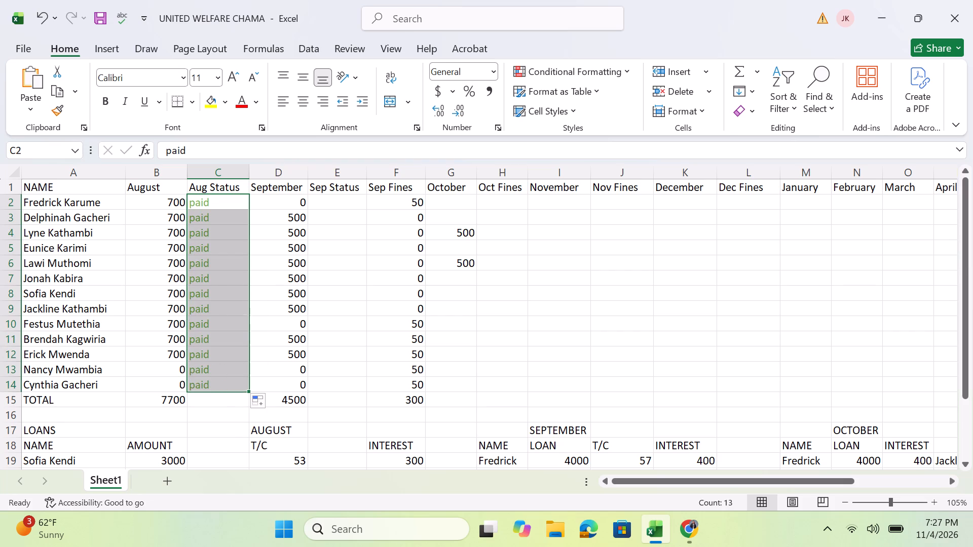
Start a formula-based conditional formatting rule for Aug Status cells C2:C14, entering the formula =c2="Not paid".
left_click(622, 68)
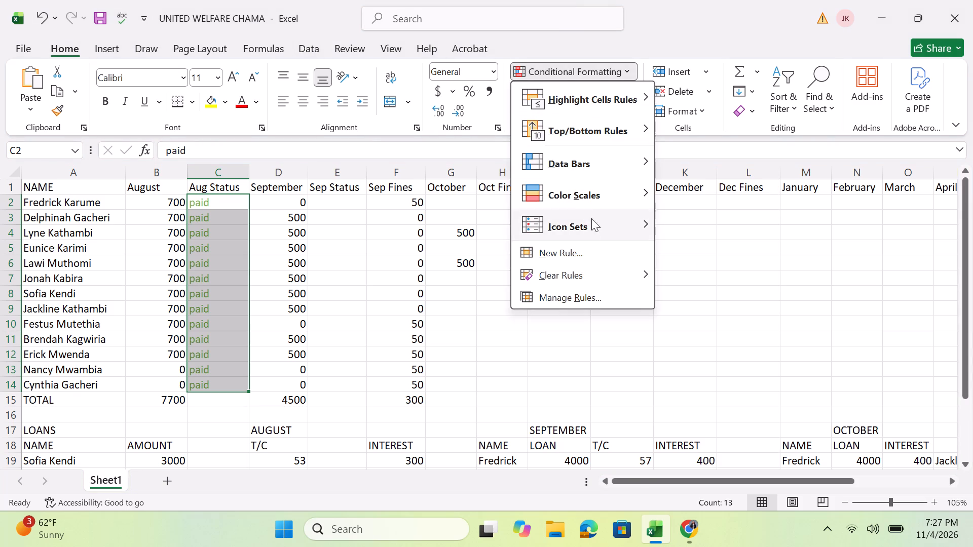
left_click(586, 247)
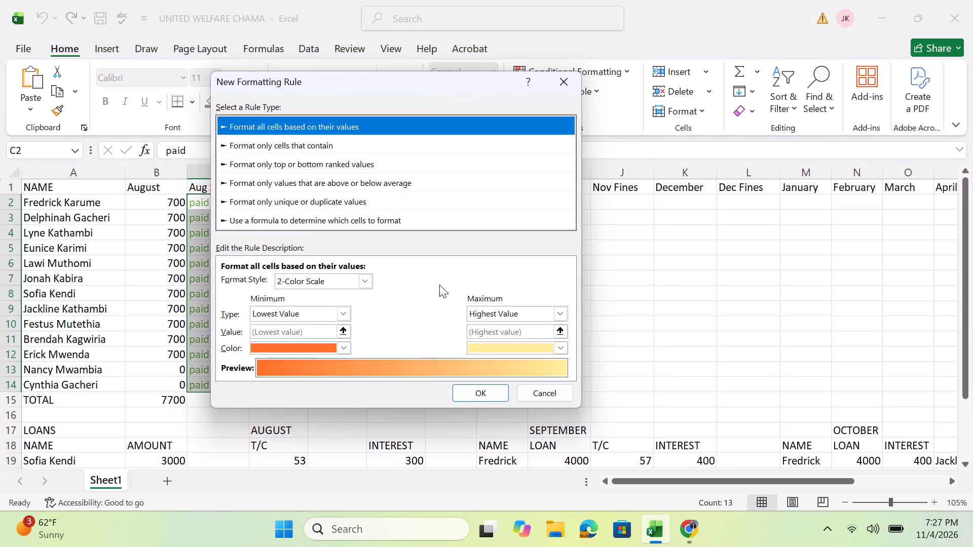
left_click(384, 225)
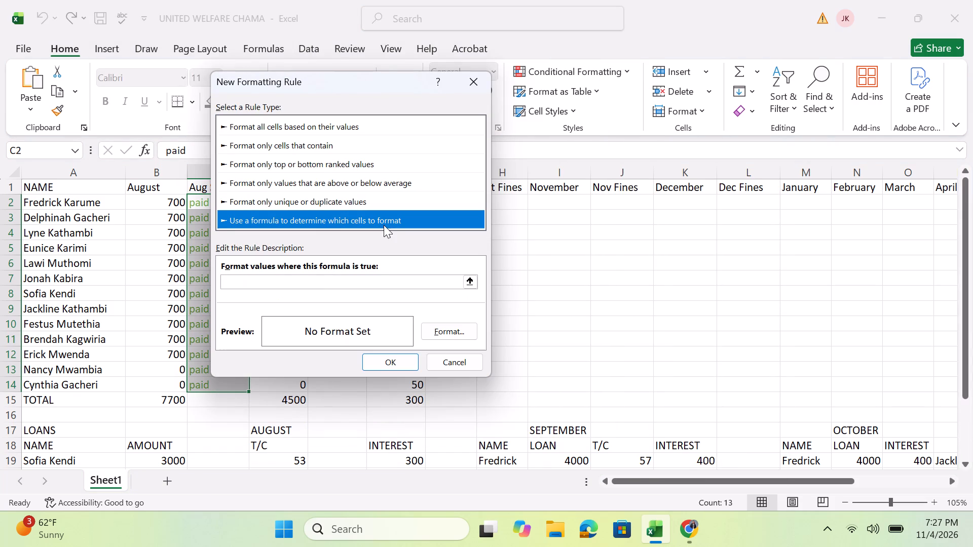
left_click(324, 277)
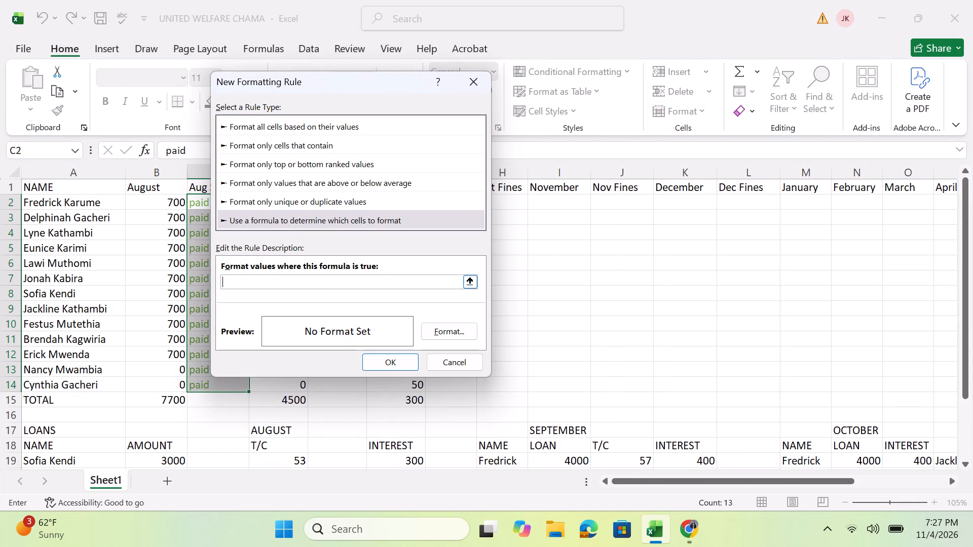
key("equal")
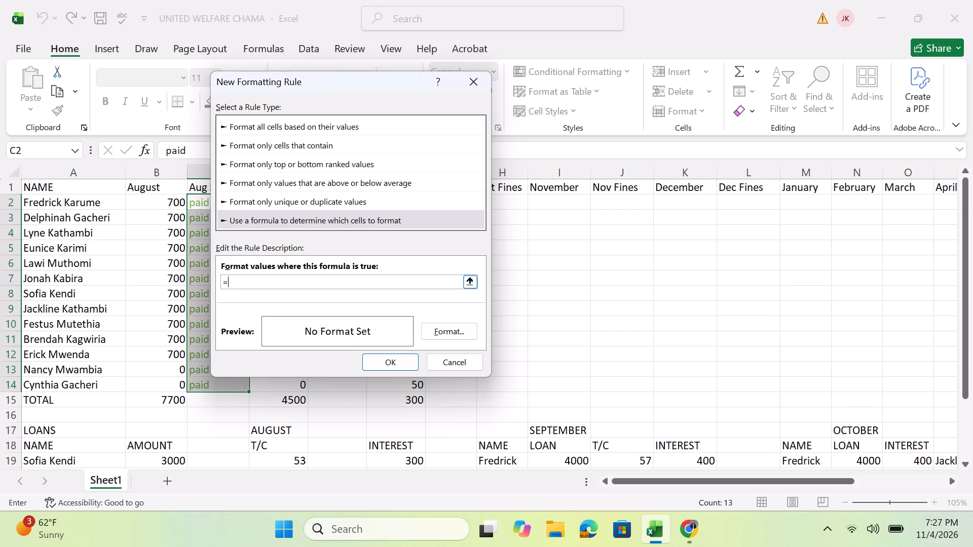
key("c")
key("2")
key("equal")
key("shift+quotedbl")
type("ot paid")
key("shift+quotedbl")
Set the "Not paid" rule's font colour to standard red and apply the rule to the Aug Status cells.
left_click(462, 325)
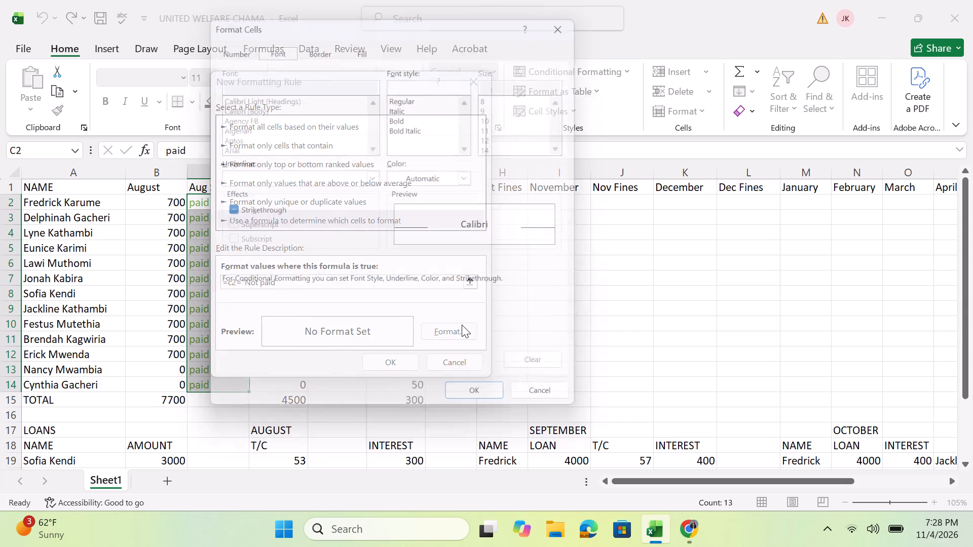
left_click(478, 176)
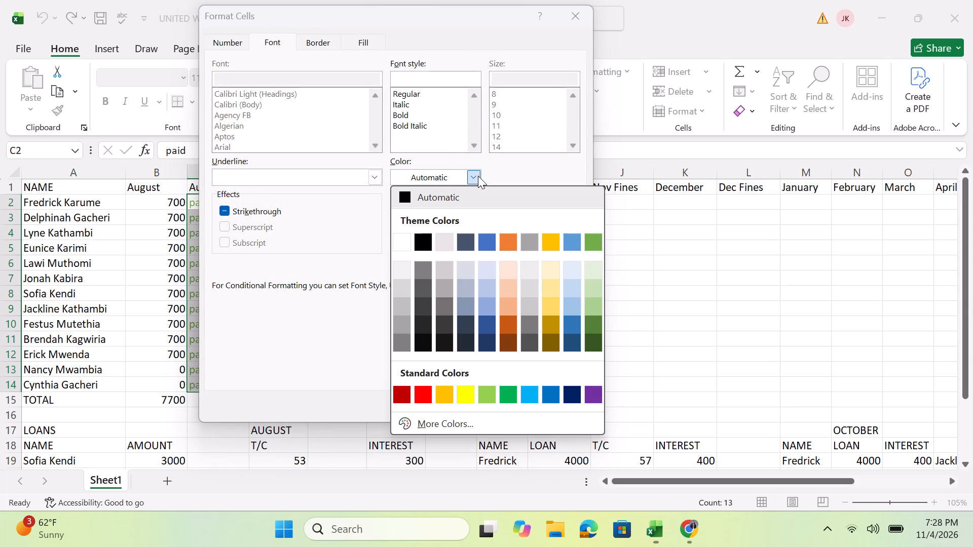
left_click(430, 393)
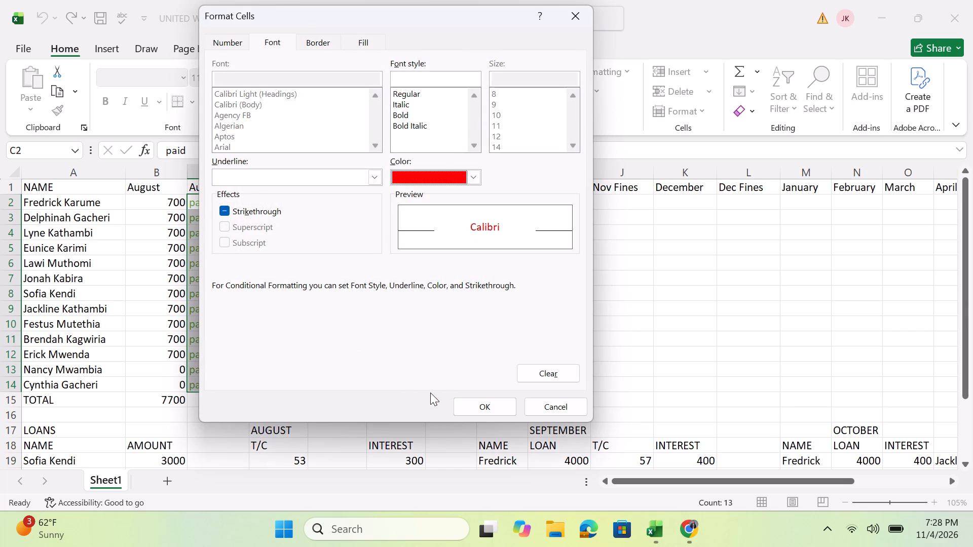
left_click(490, 407)
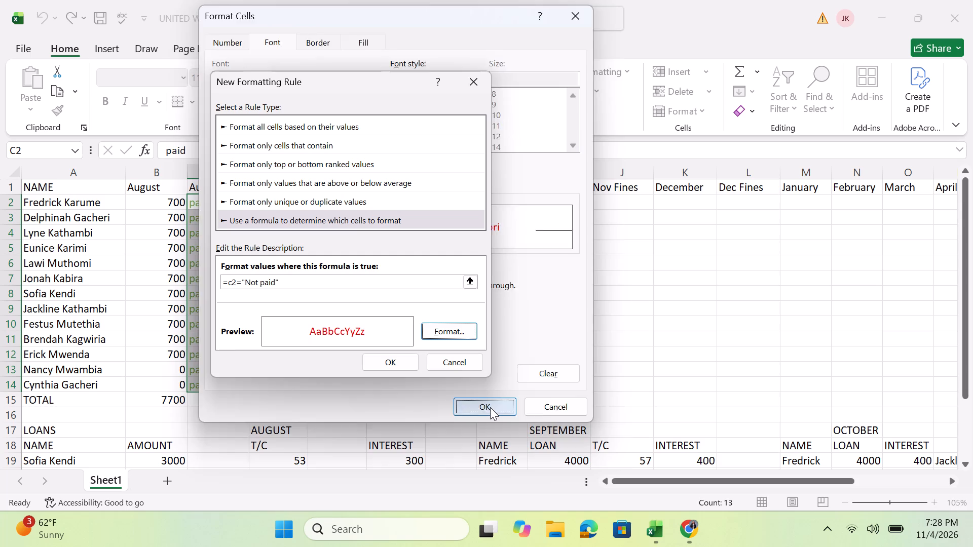
left_click(390, 369)
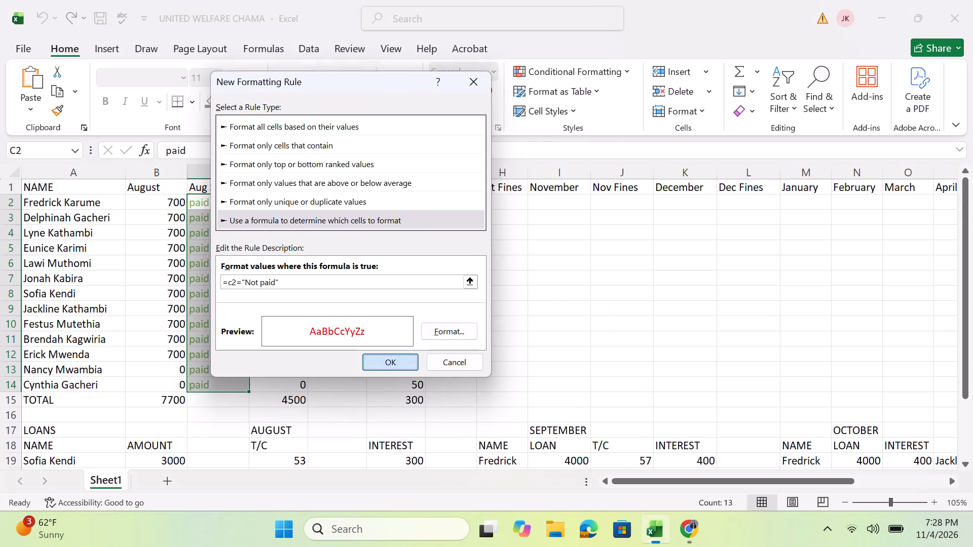
Set the Aug Status in cells C14 and C13 to "Not paid".
left_click(240, 390)
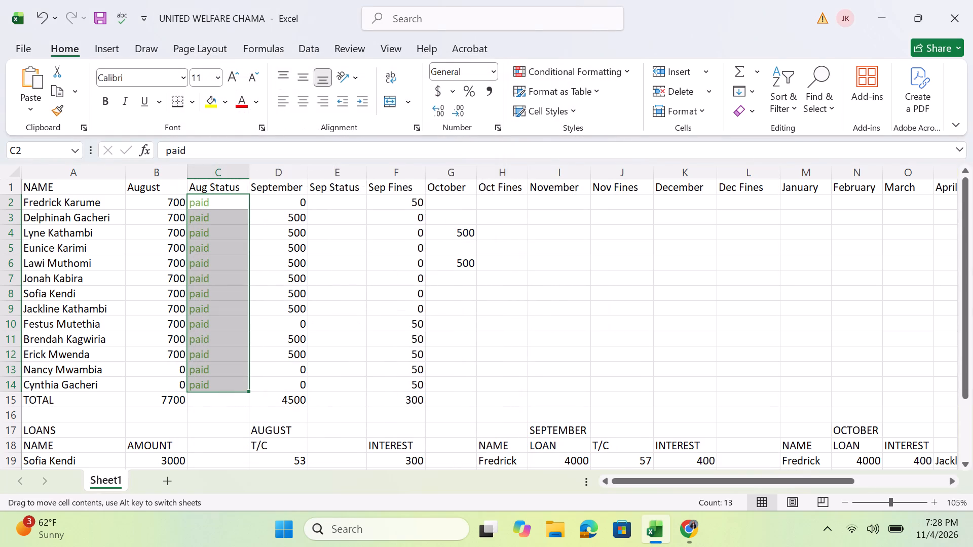
left_click(231, 388)
left_click(230, 387)
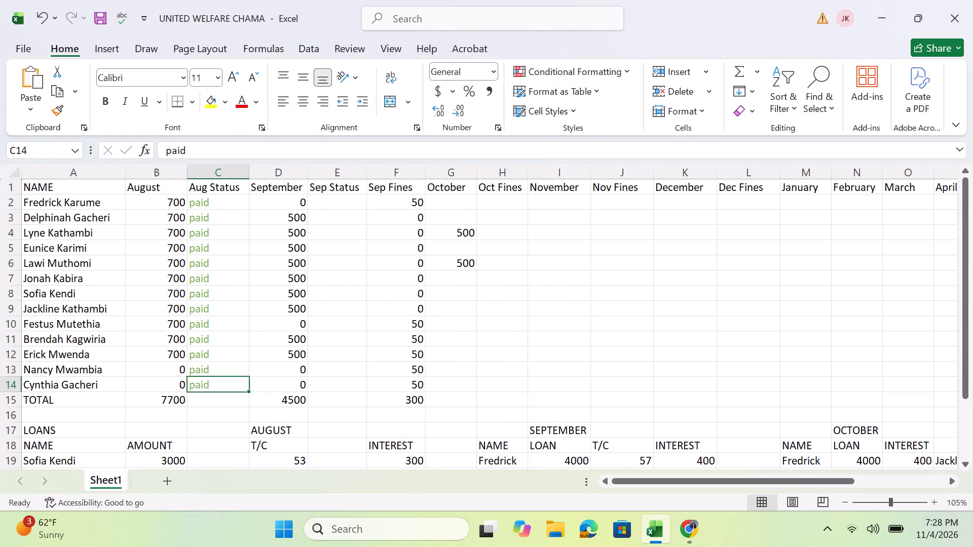
key("BackSpace")
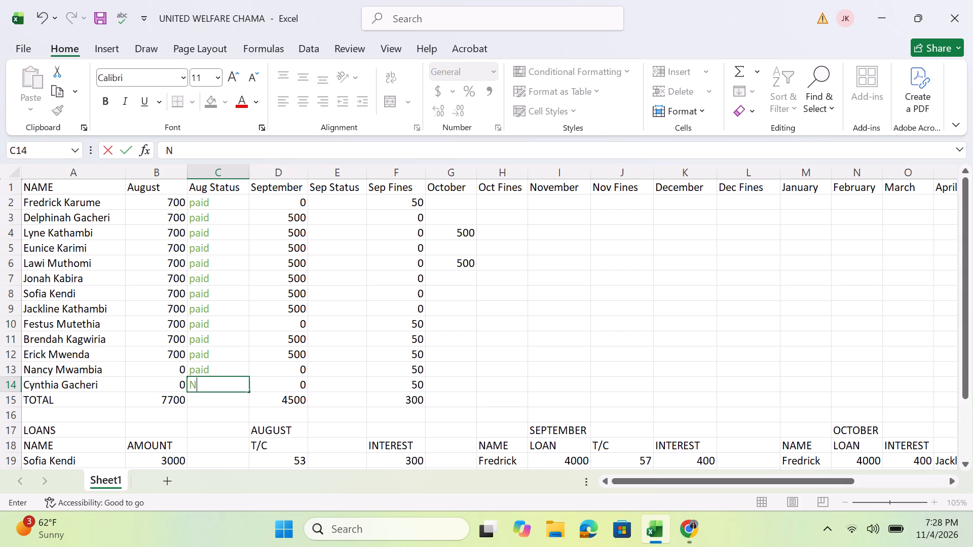
type("ot")
key("space")
key("p")
type("aid")
left_click(227, 363)
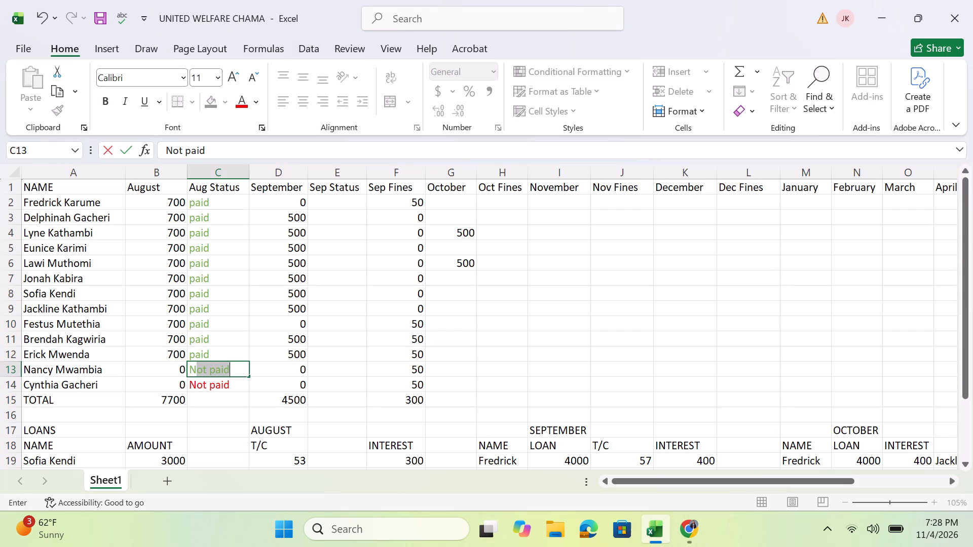
type("paid")
key("Return")
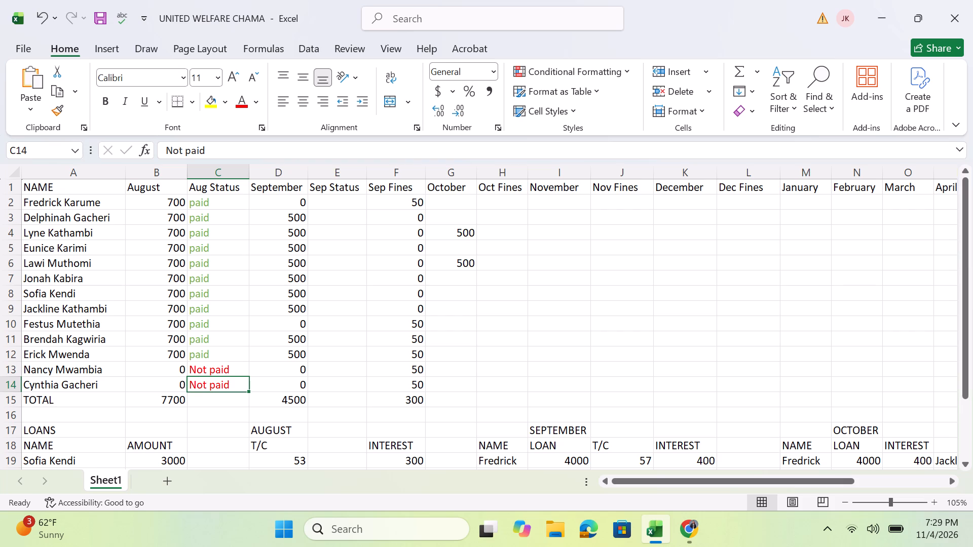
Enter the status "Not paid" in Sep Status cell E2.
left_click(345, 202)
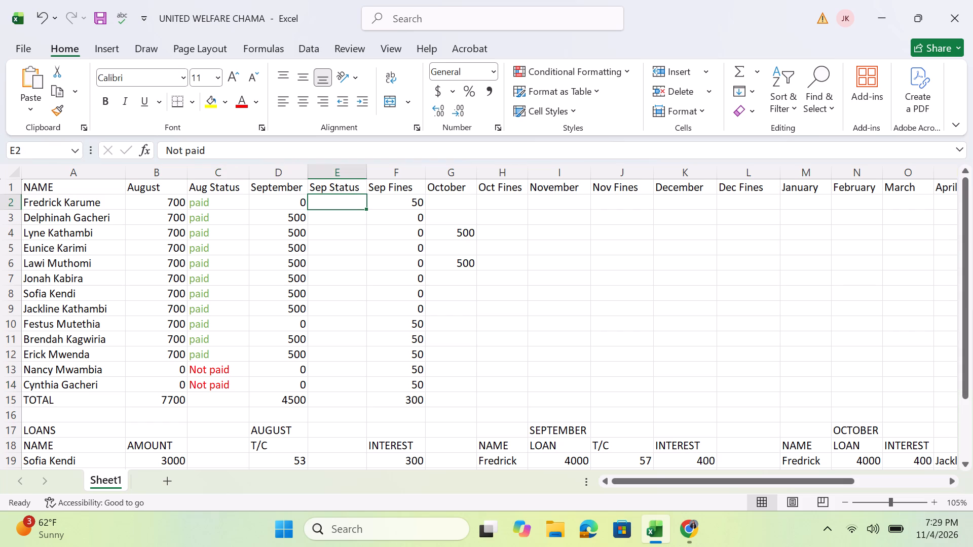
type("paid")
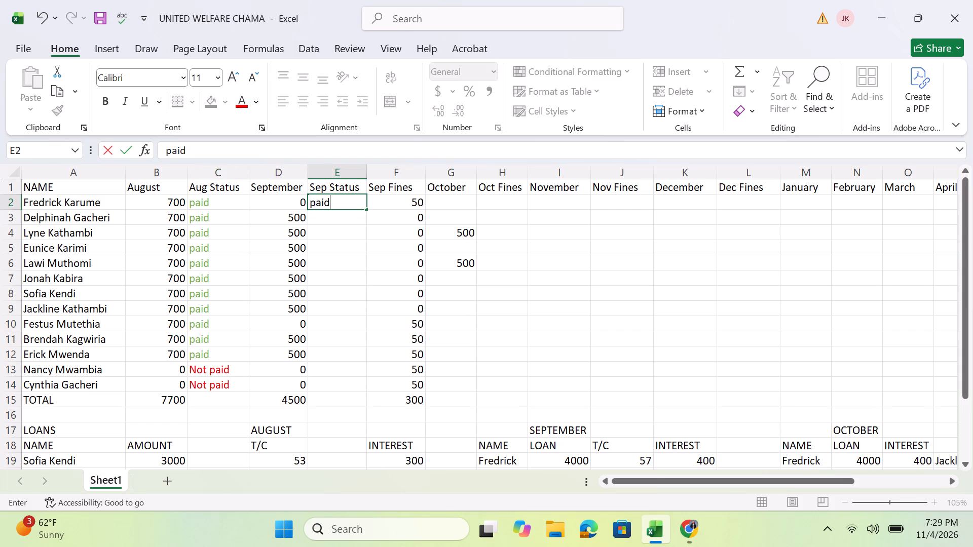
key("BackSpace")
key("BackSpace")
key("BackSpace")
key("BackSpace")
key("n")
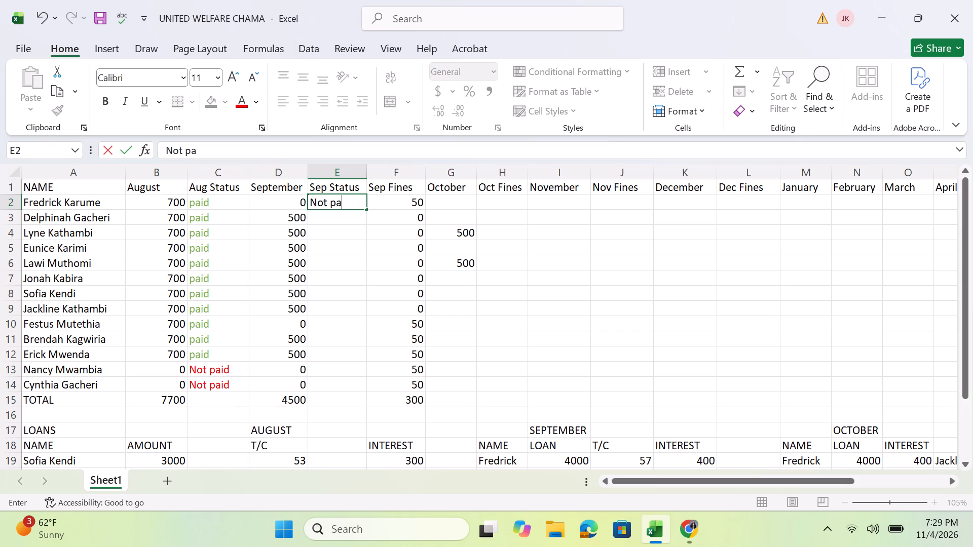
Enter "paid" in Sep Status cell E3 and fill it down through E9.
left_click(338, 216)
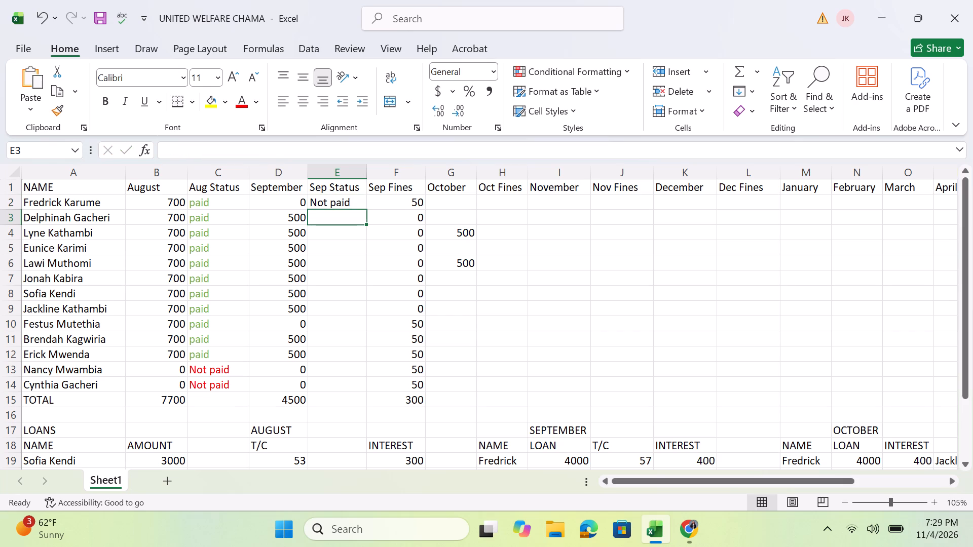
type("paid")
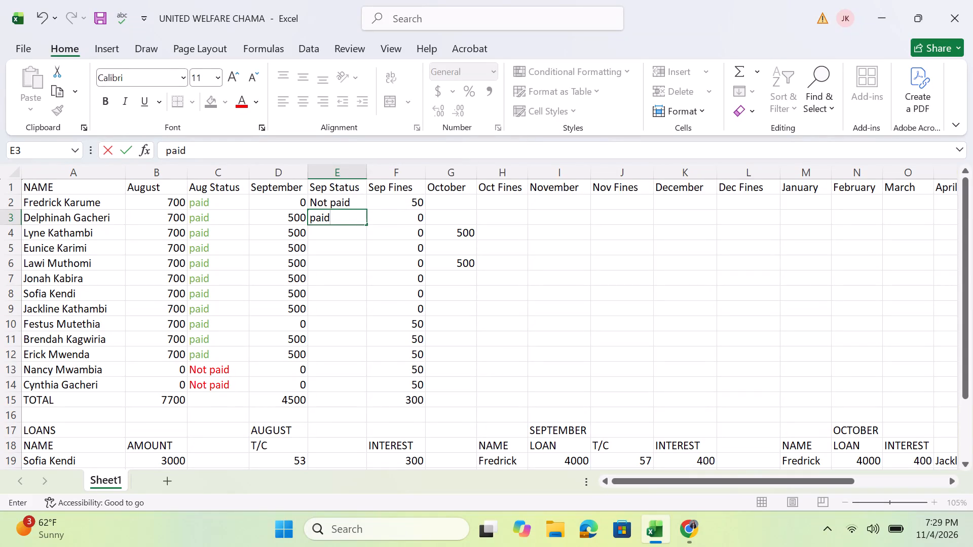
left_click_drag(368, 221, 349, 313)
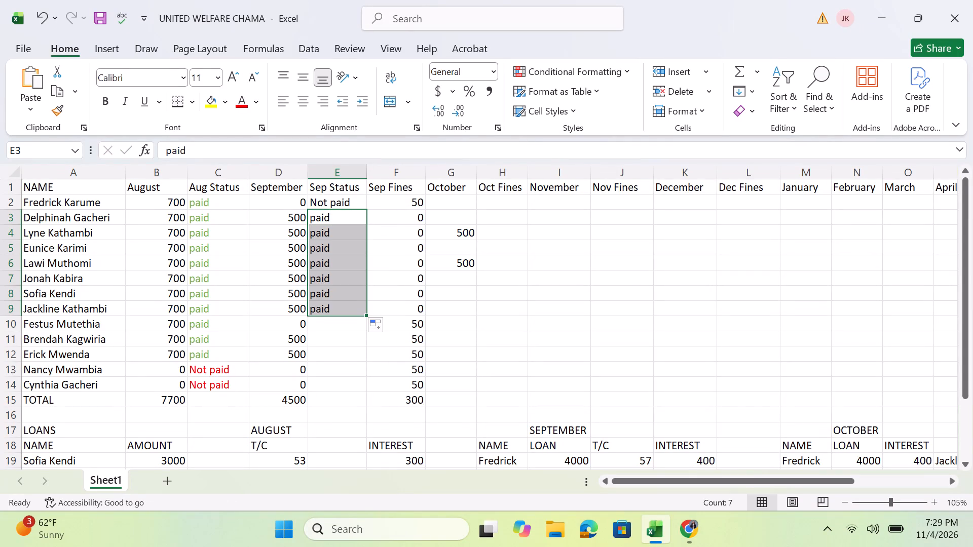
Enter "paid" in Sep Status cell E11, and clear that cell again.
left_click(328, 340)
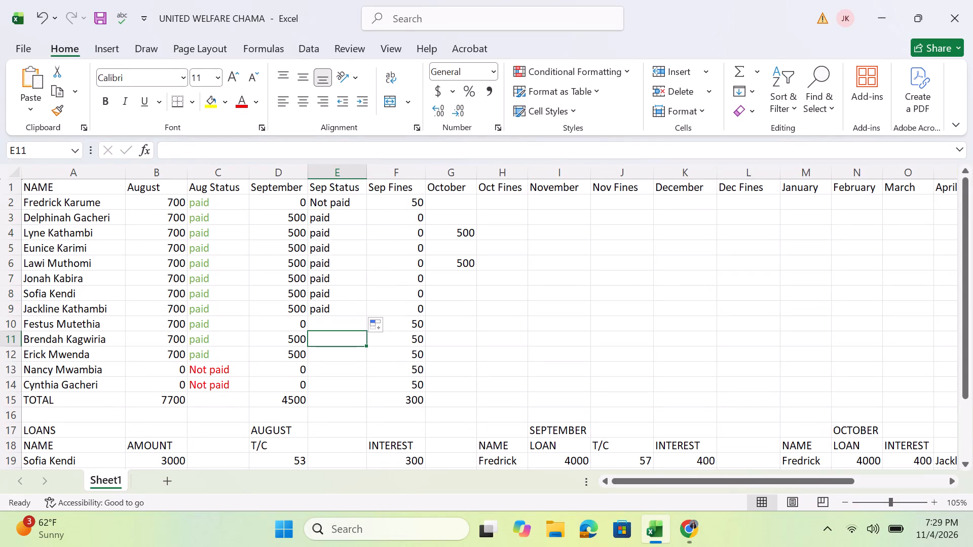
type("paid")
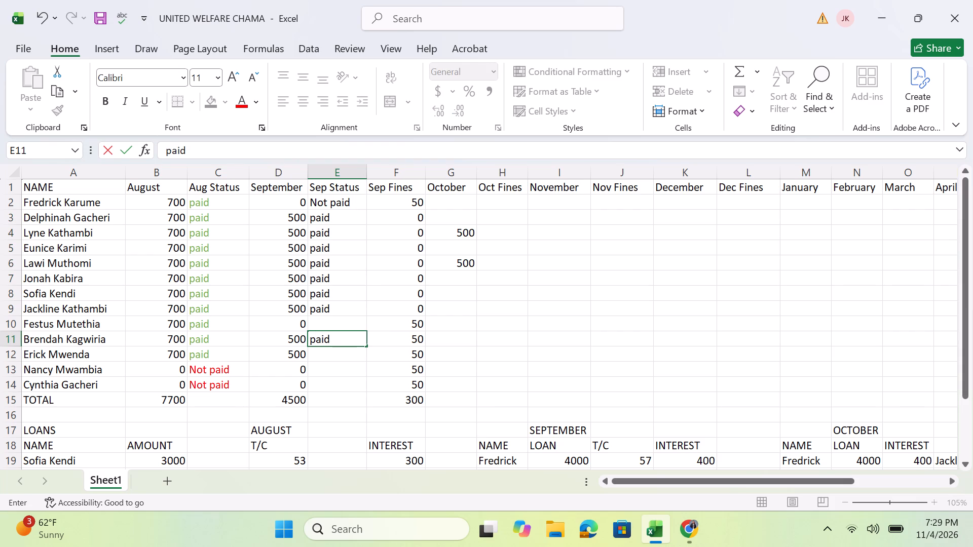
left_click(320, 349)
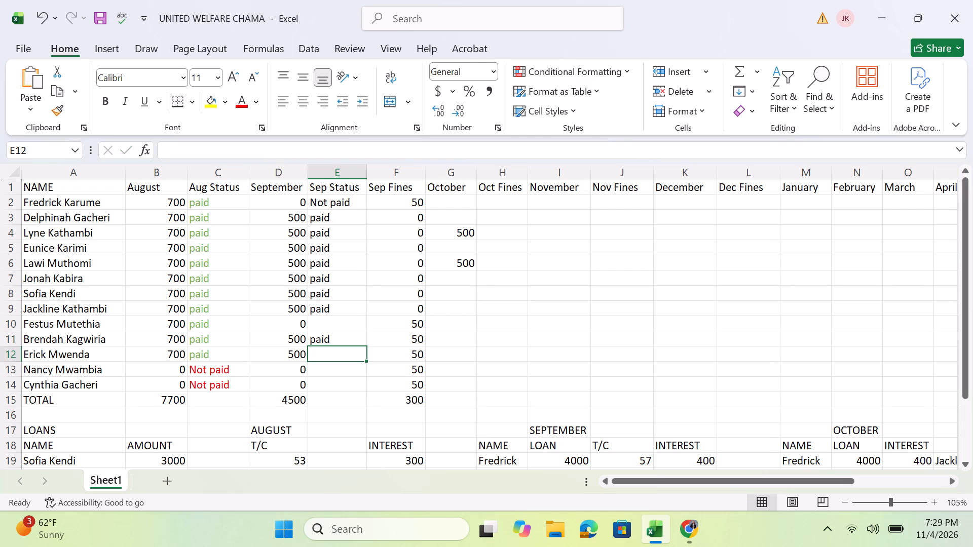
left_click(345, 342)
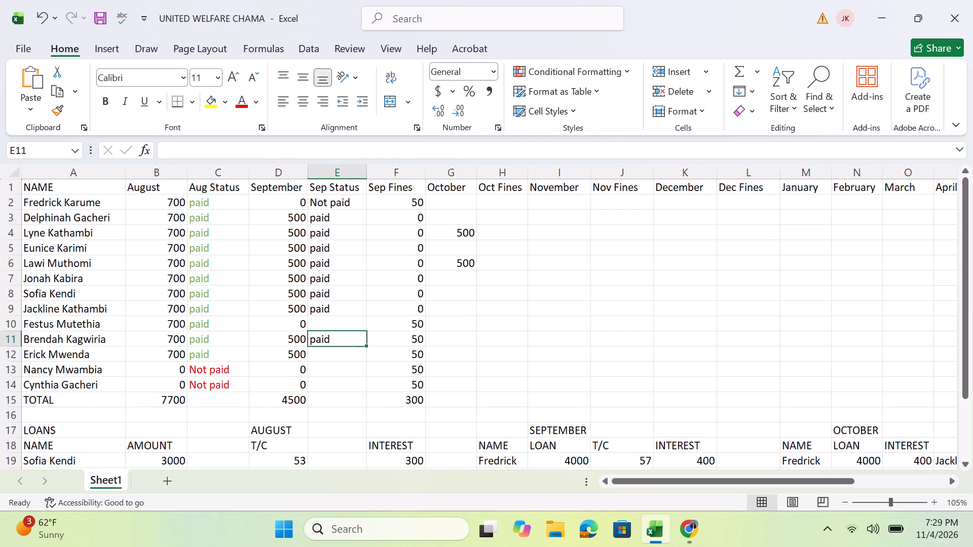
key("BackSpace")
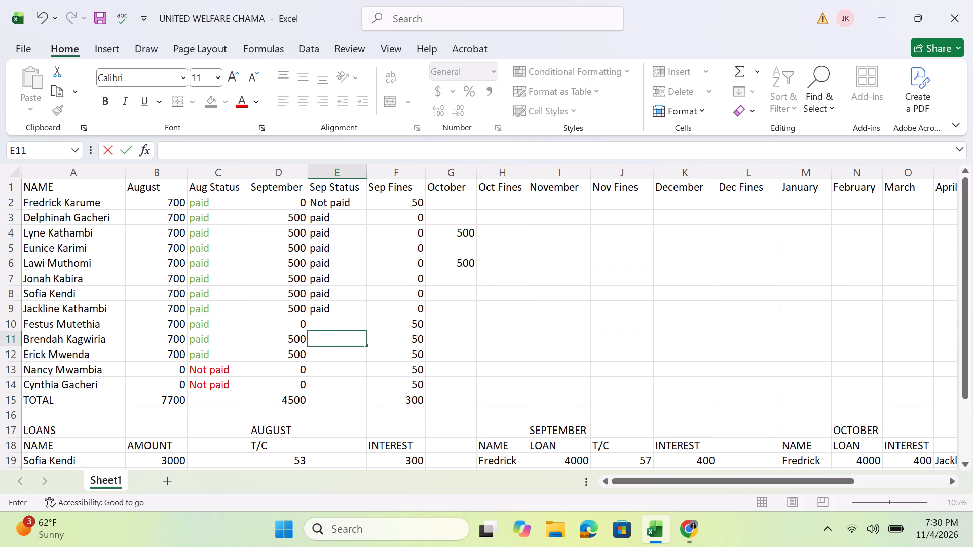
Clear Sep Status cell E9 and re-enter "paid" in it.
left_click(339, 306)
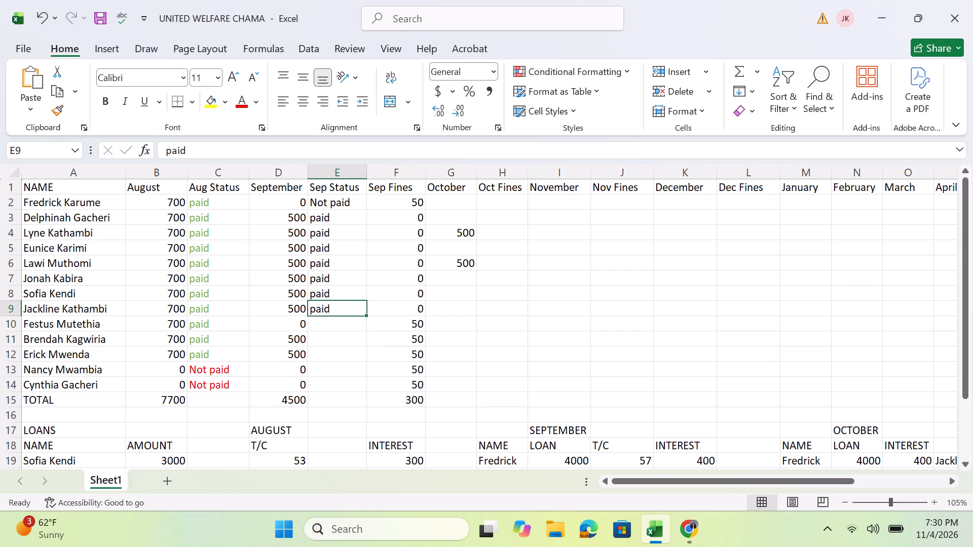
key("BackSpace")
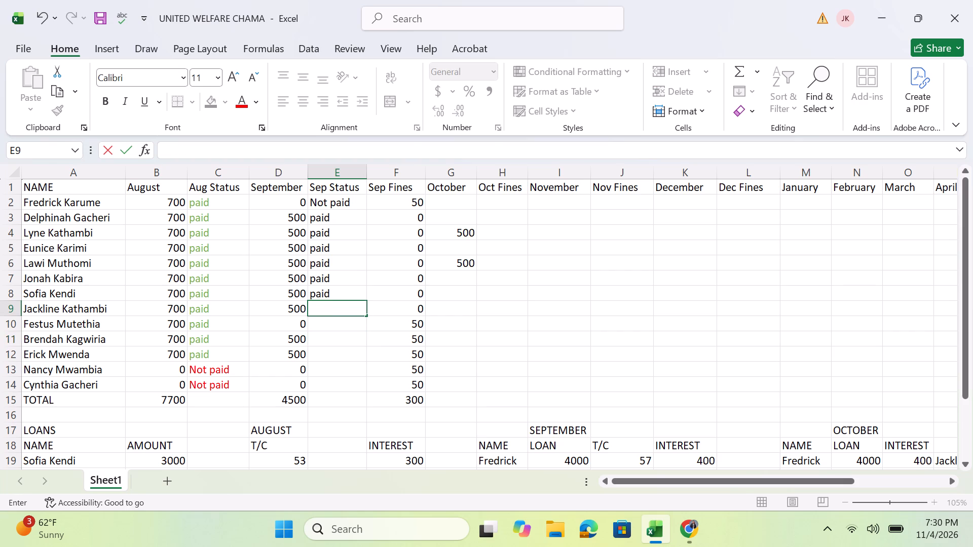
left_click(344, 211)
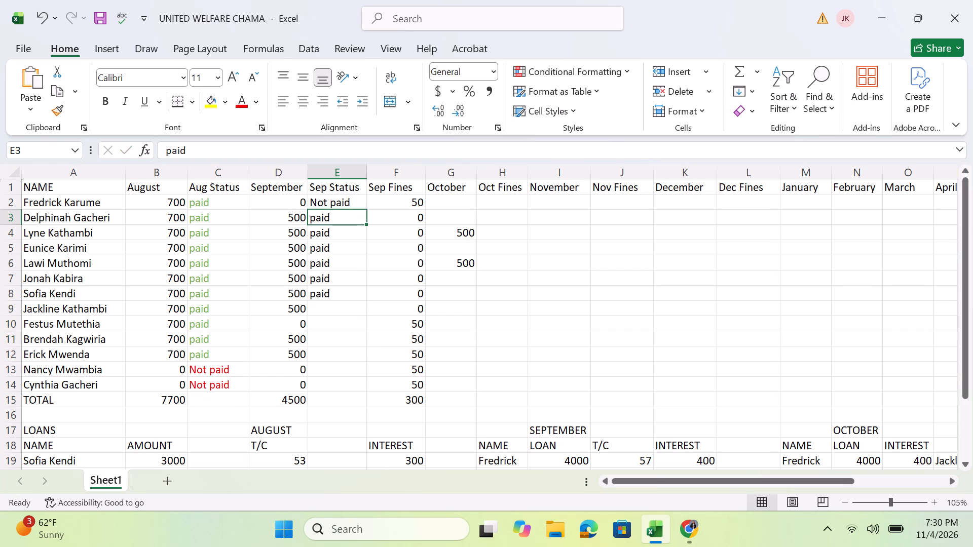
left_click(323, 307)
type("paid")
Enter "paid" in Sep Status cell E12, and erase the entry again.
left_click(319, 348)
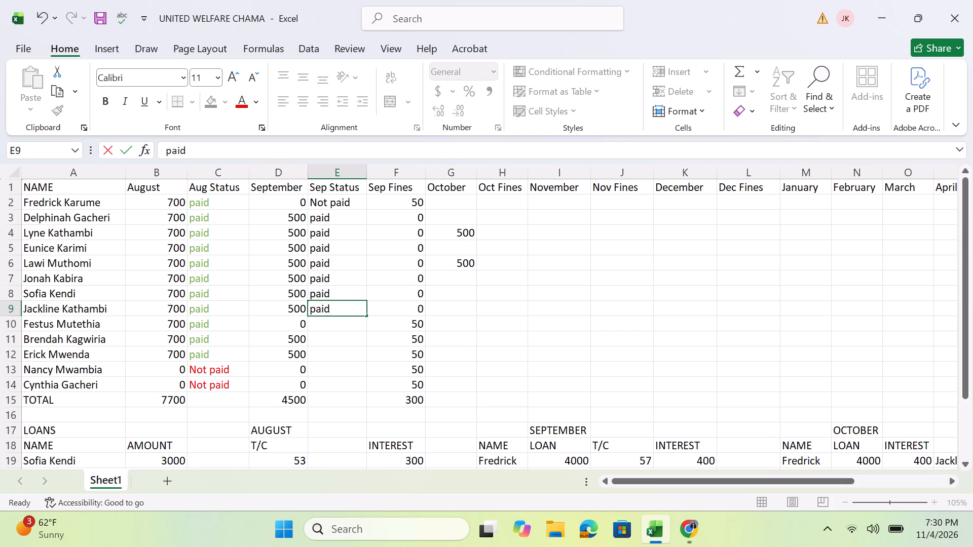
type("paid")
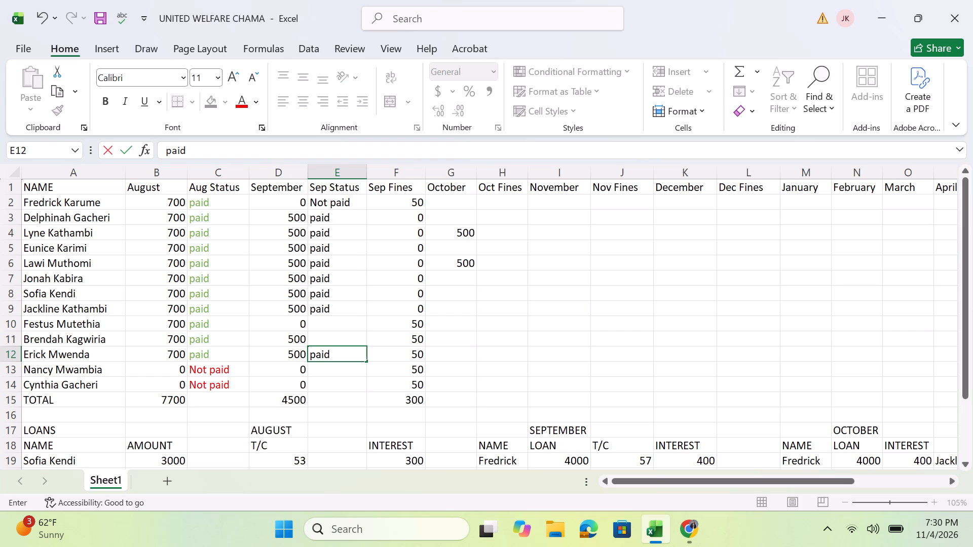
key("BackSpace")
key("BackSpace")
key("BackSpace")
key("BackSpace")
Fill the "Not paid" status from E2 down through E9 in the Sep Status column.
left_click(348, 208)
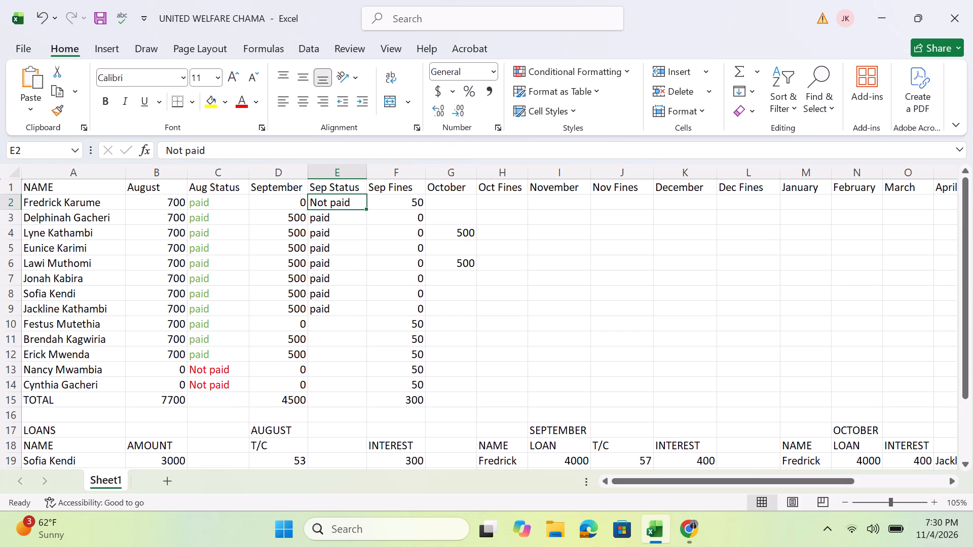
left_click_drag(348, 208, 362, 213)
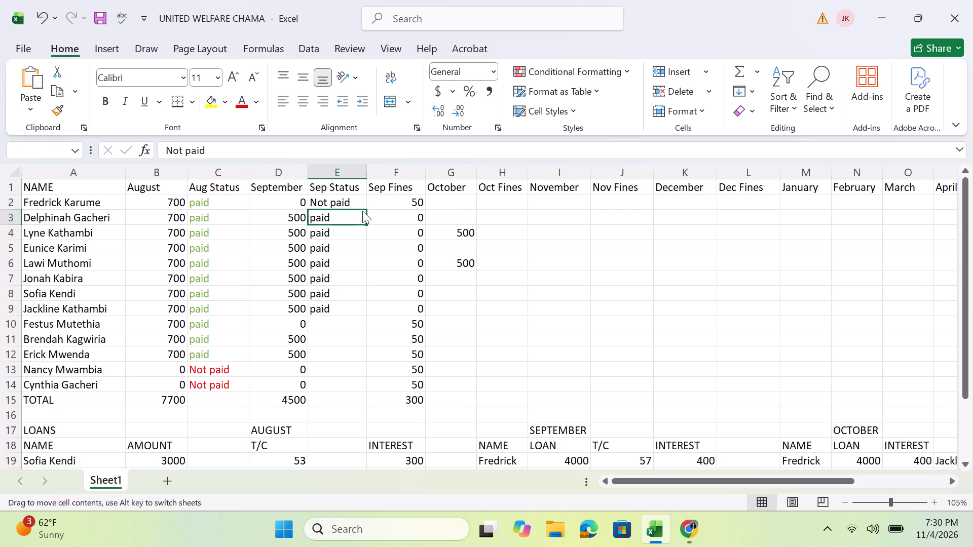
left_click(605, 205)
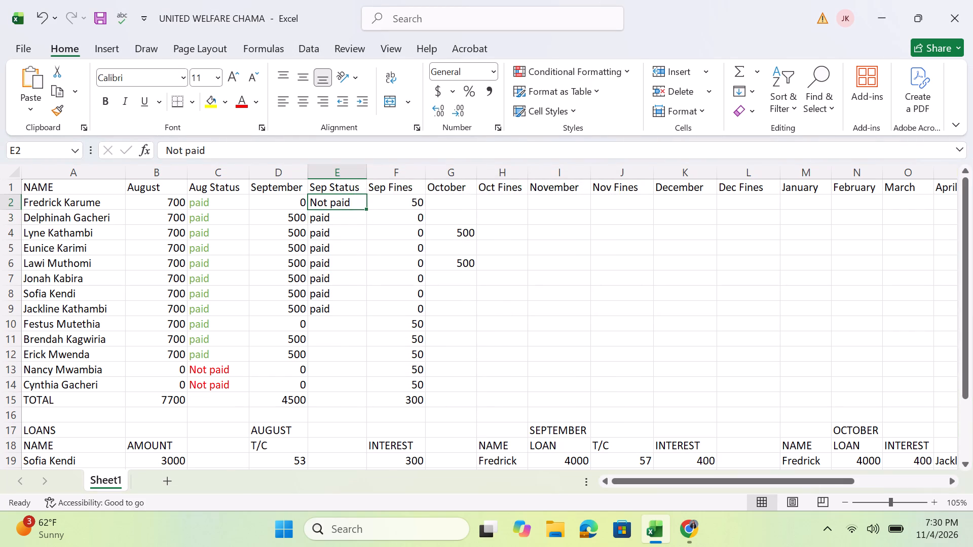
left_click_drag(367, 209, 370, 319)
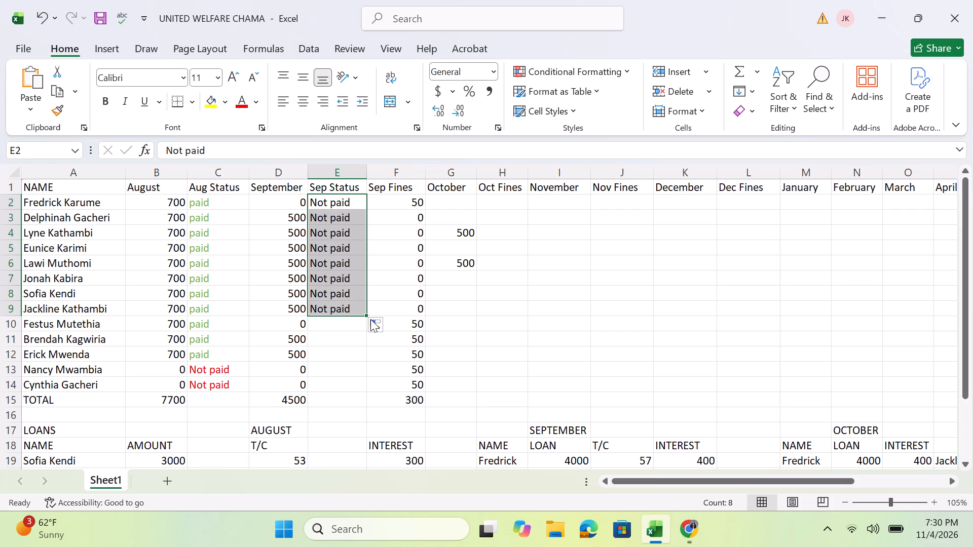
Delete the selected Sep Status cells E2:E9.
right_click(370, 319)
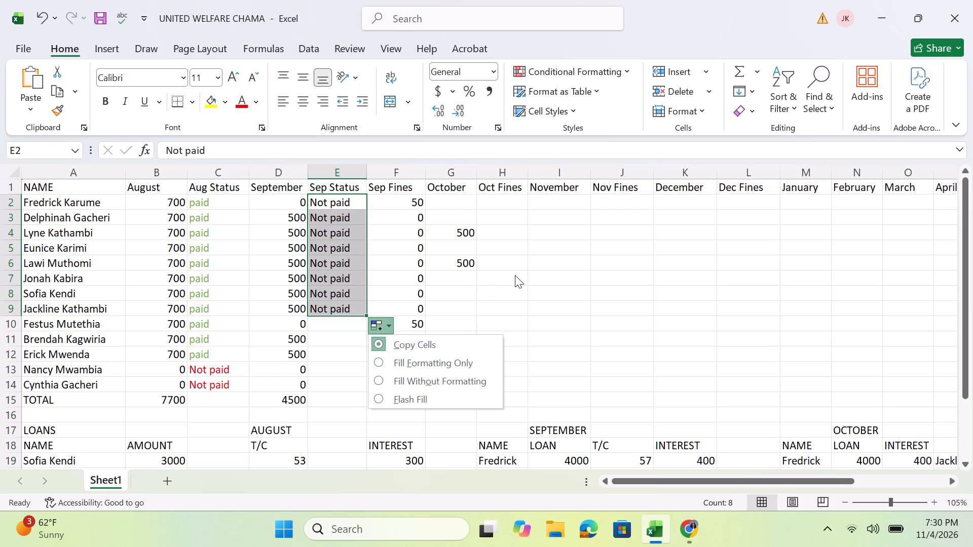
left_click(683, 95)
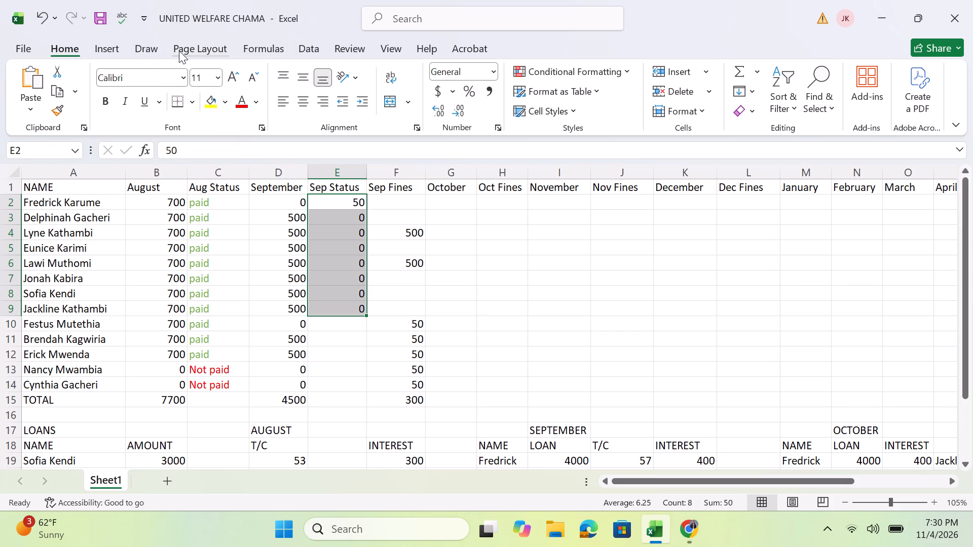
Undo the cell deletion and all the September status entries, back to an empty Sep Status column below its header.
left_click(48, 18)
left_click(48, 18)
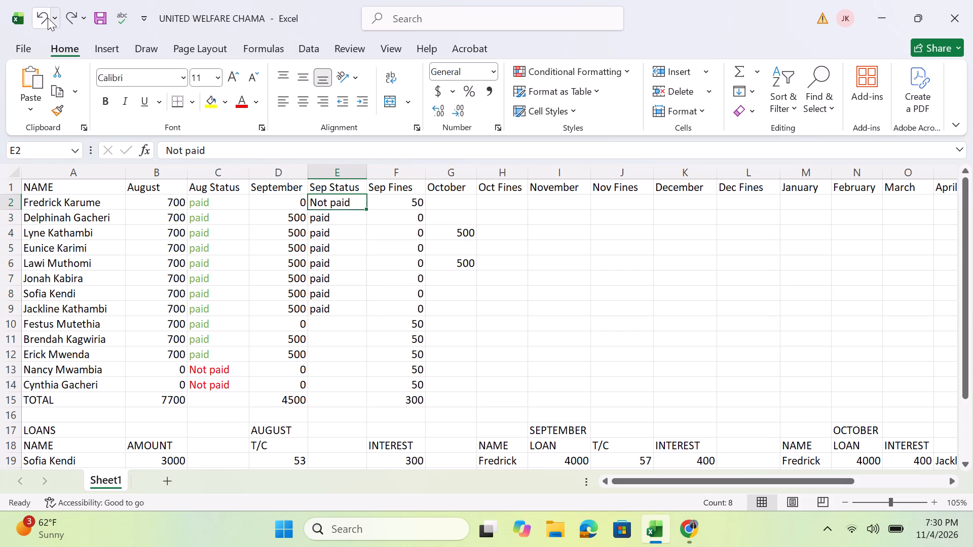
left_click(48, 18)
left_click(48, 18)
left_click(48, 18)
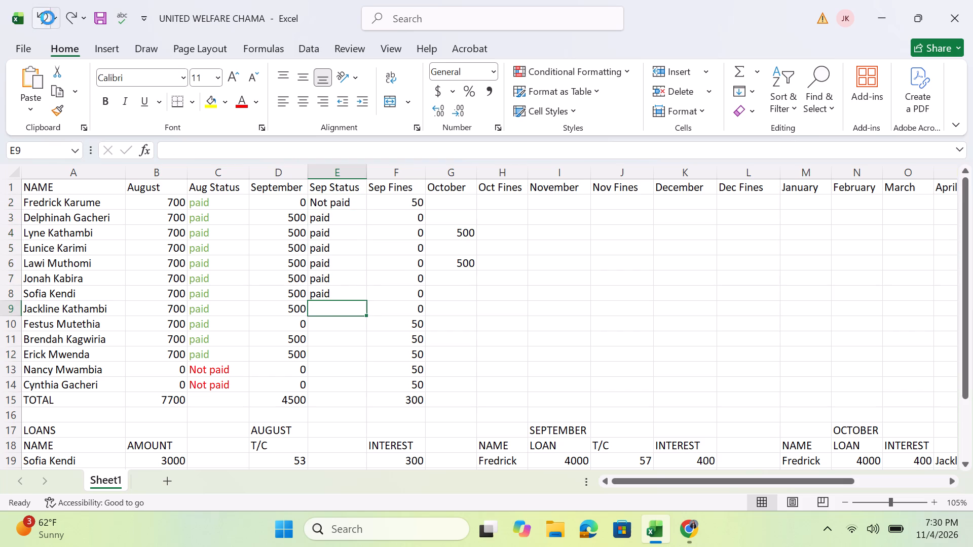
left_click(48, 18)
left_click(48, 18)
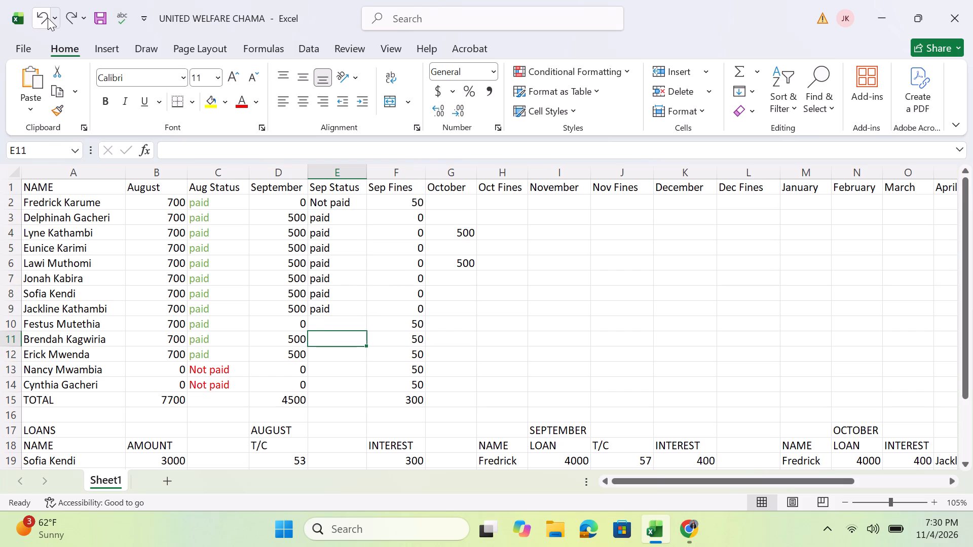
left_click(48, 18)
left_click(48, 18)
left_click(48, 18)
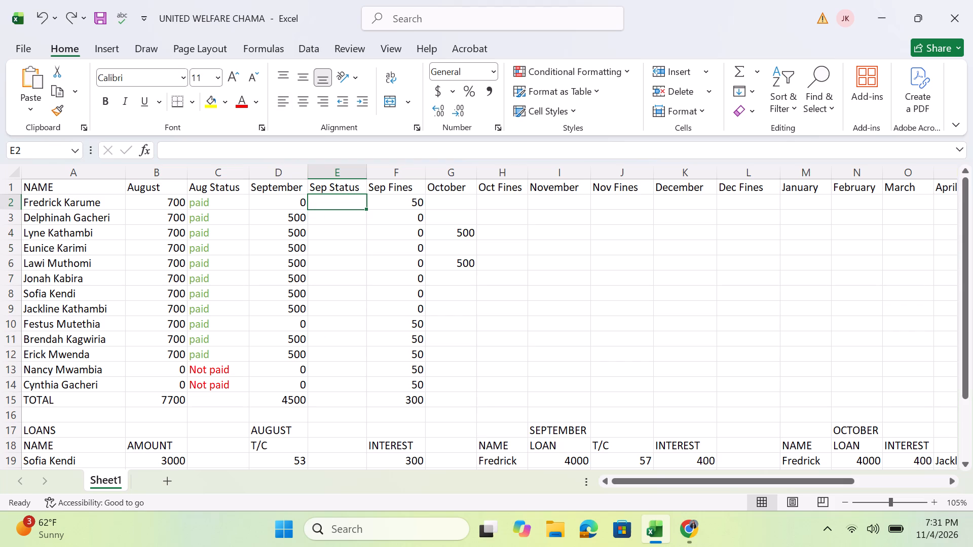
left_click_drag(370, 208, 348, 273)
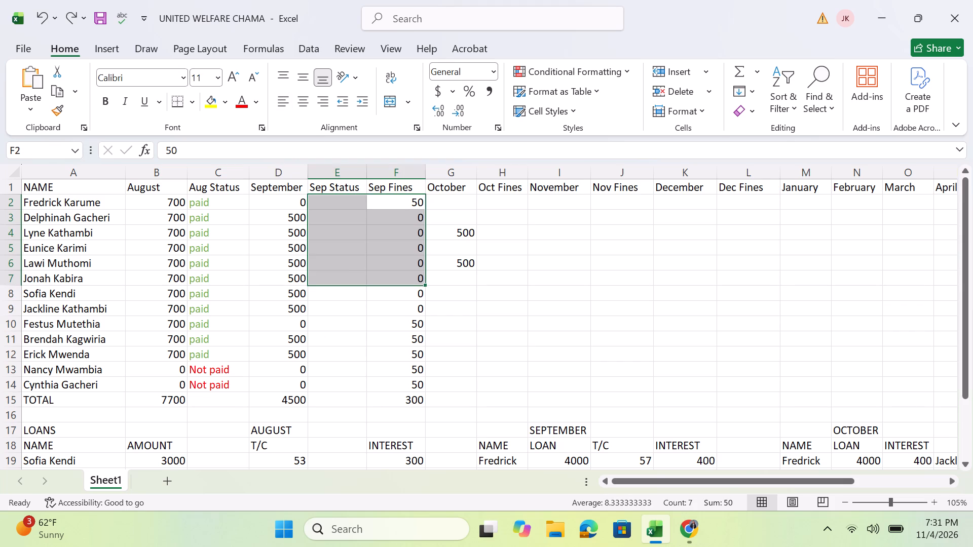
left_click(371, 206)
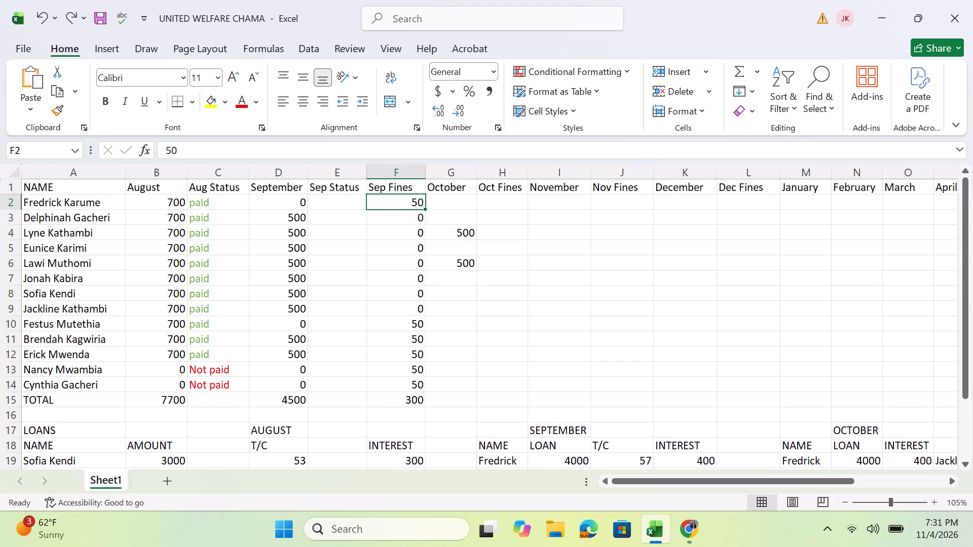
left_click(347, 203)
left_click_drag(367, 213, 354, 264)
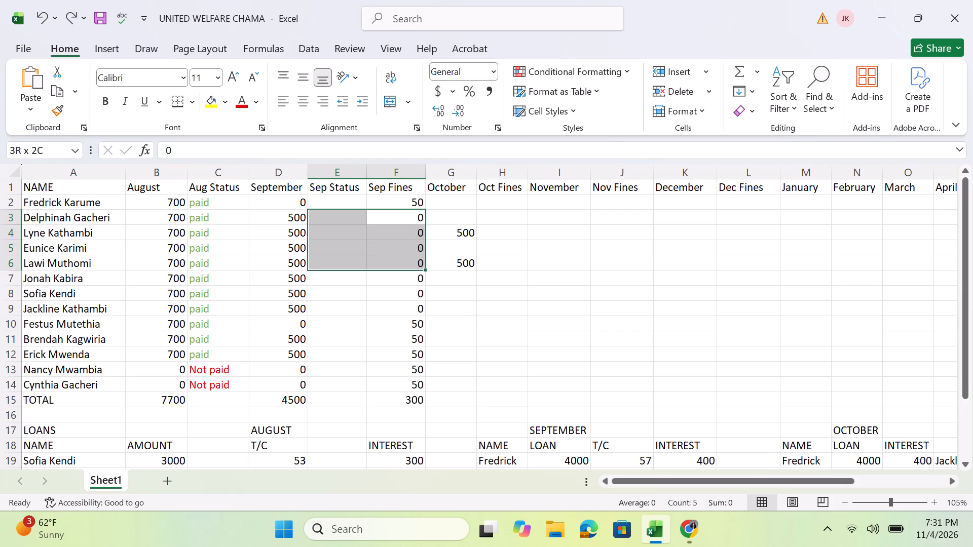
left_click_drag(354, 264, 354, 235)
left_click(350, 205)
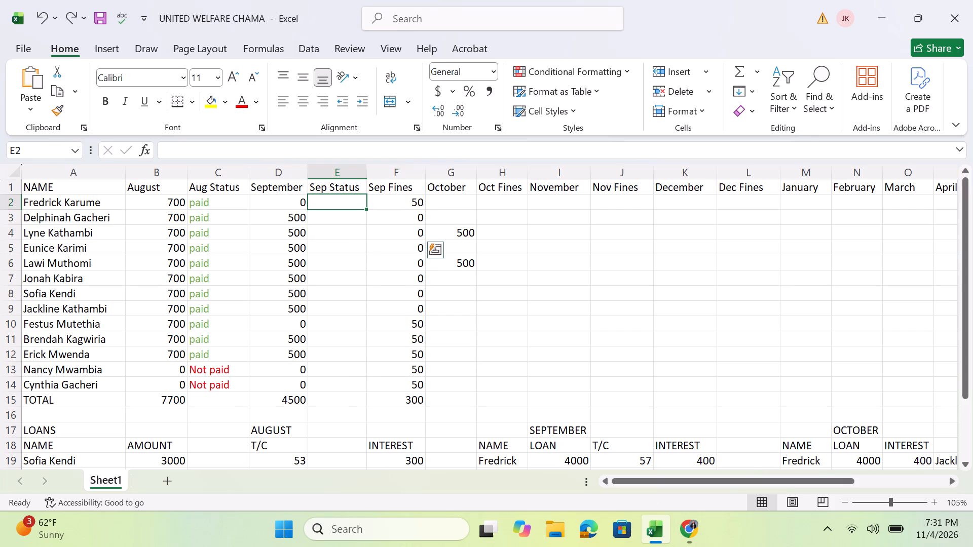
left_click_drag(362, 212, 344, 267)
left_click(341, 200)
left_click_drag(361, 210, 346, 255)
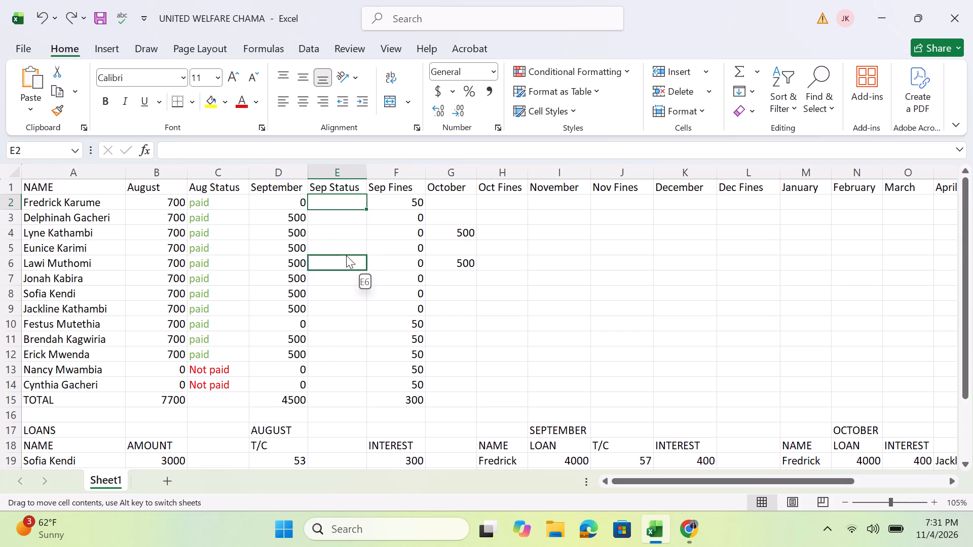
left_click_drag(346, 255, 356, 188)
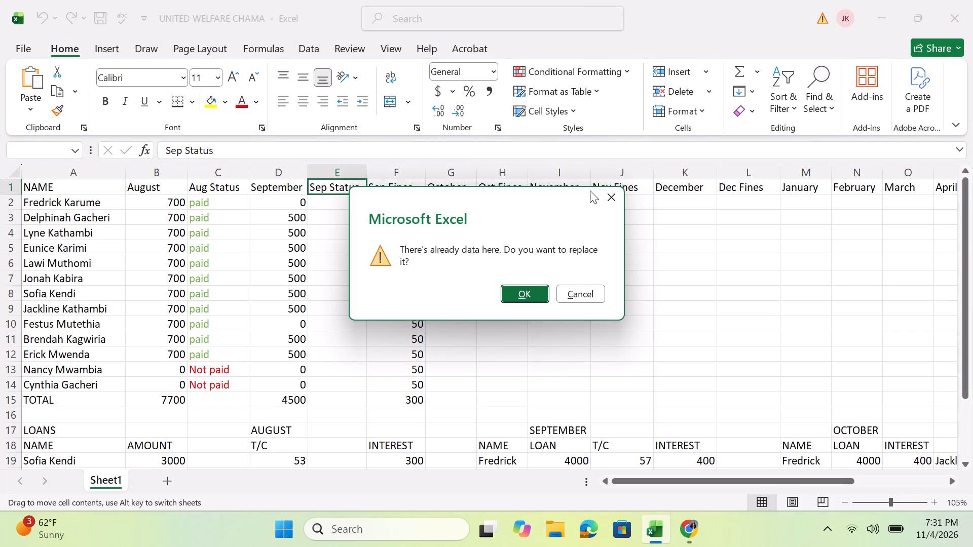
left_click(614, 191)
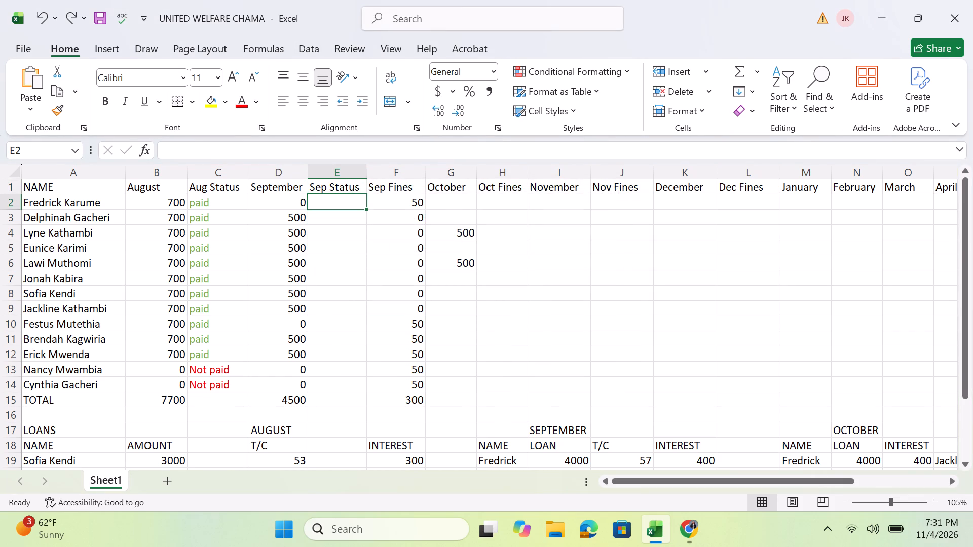
Create a formula-based conditional formatting rule for Sep Status cells E2:E14 with the formula =c2="paid".
left_click_drag(365, 210, 357, 358)
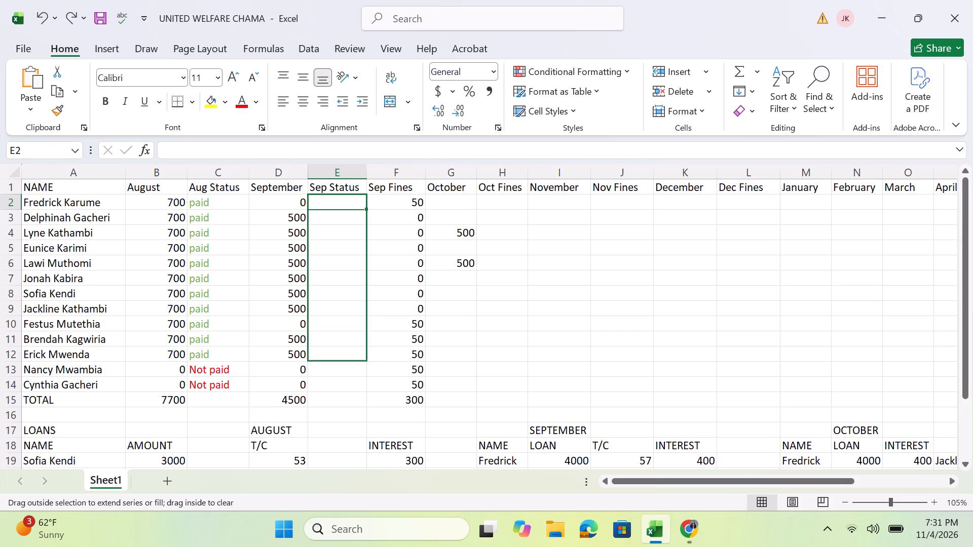
left_click_drag(357, 358, 356, 388)
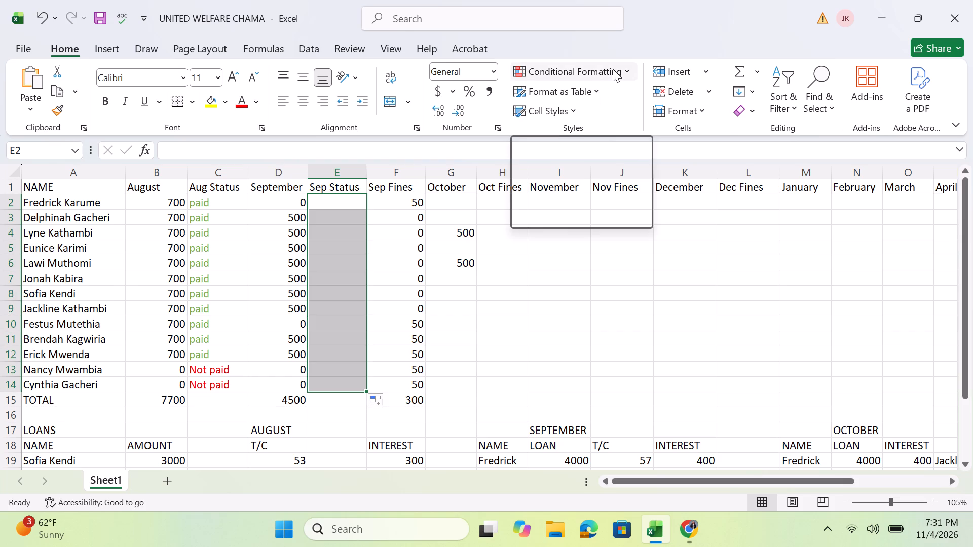
left_click(613, 69)
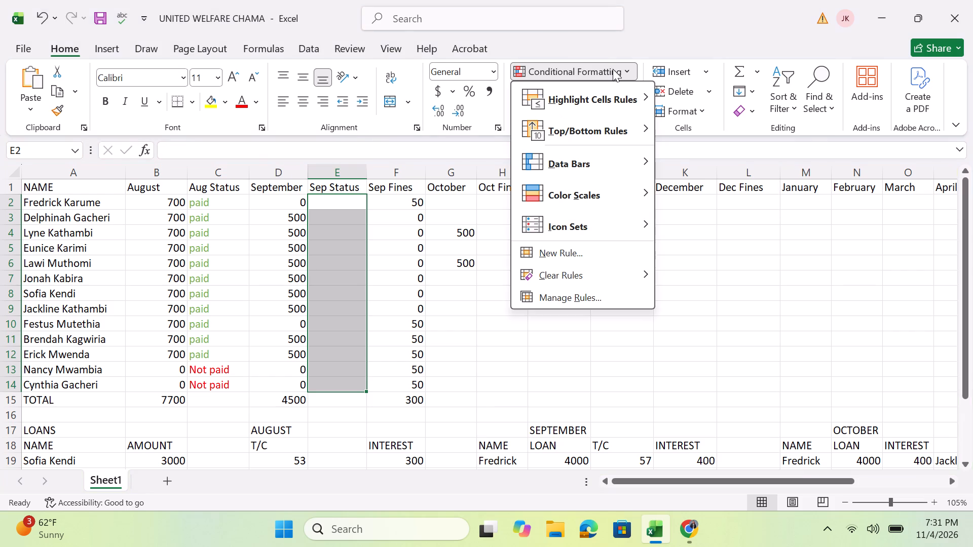
left_click(547, 248)
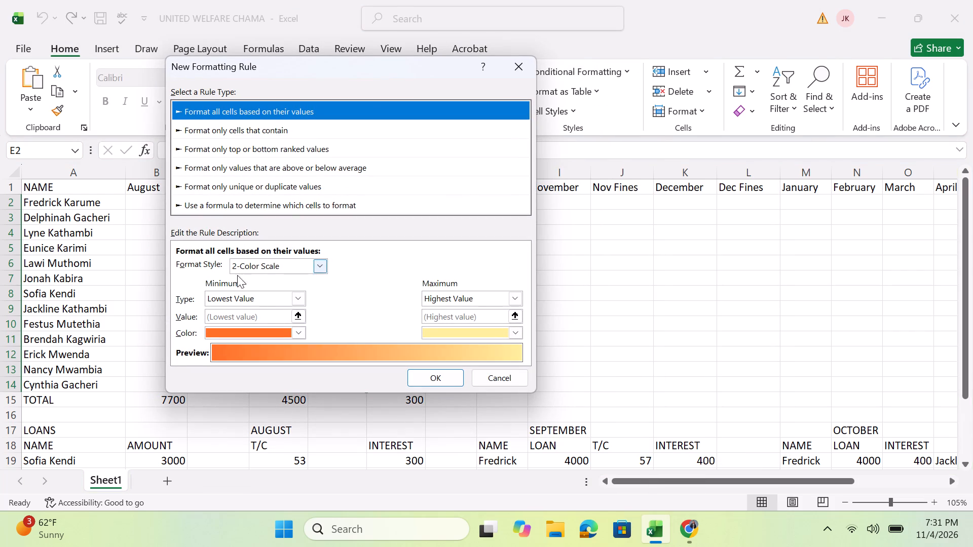
left_click(330, 205)
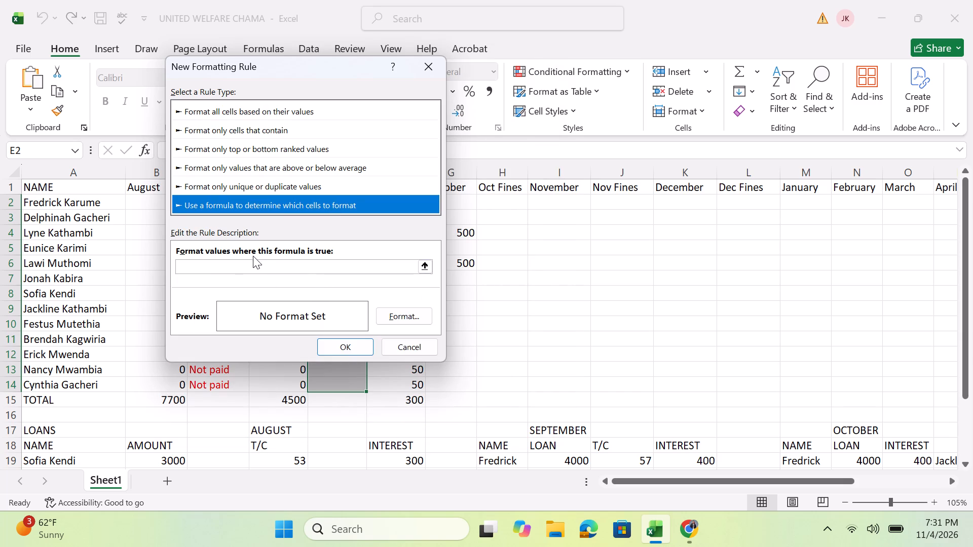
left_click(253, 259)
left_click(227, 261)
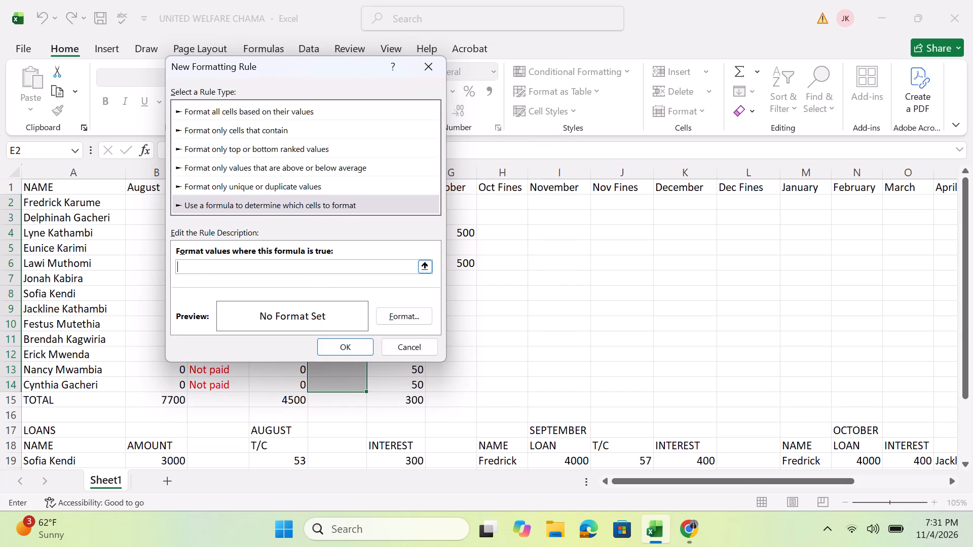
key("equal")
type("c2")
key("equal")
key("shift+quotedbl")
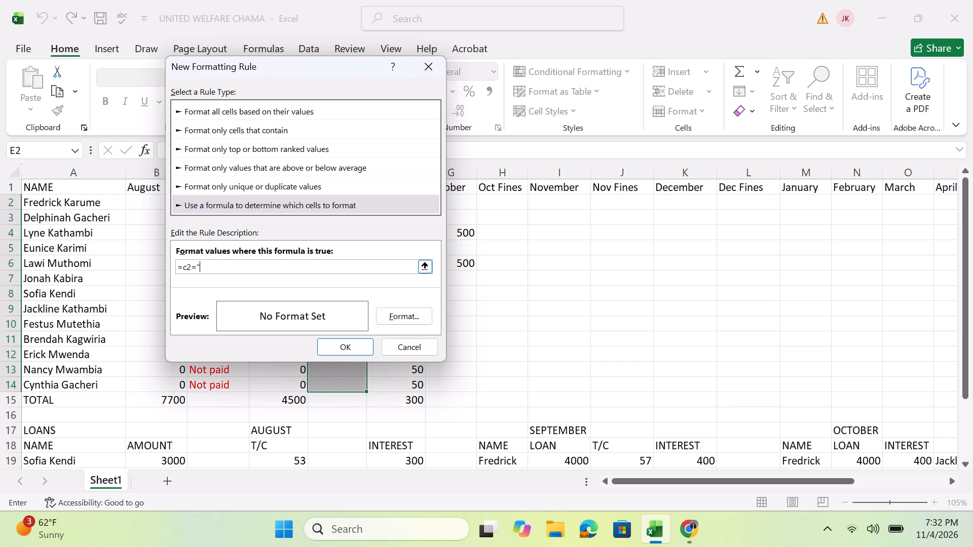
type("paid")
key("apostrophe")
key("BackSpace")
key("shift+quotedbl")
Set the "paid" rule's font colour to standard green and apply the rule to the Sep Status cells.
left_click(404, 319)
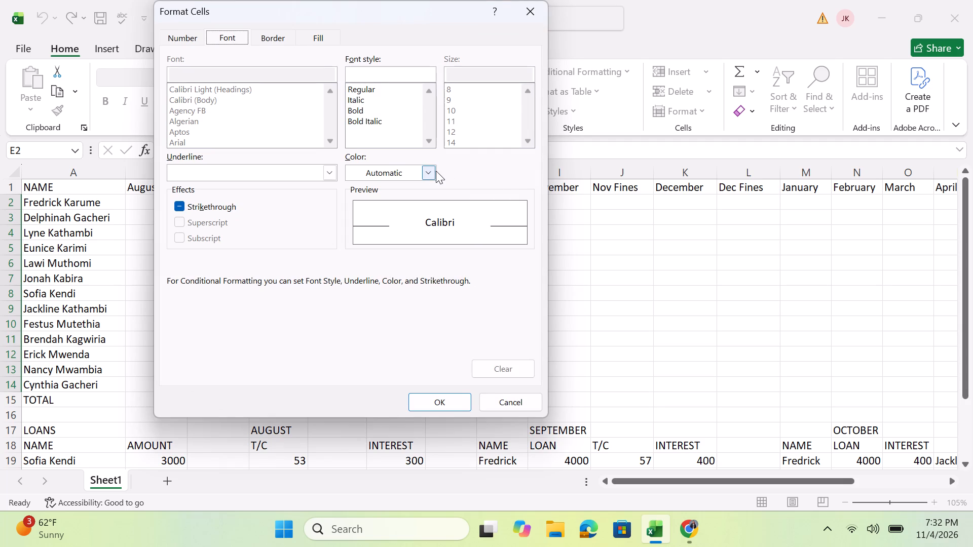
left_click(426, 171)
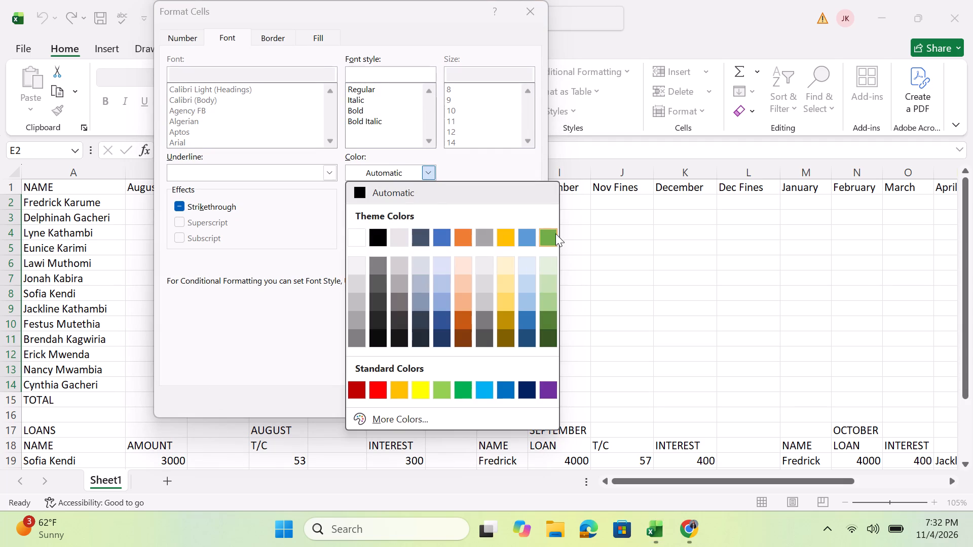
left_click(456, 392)
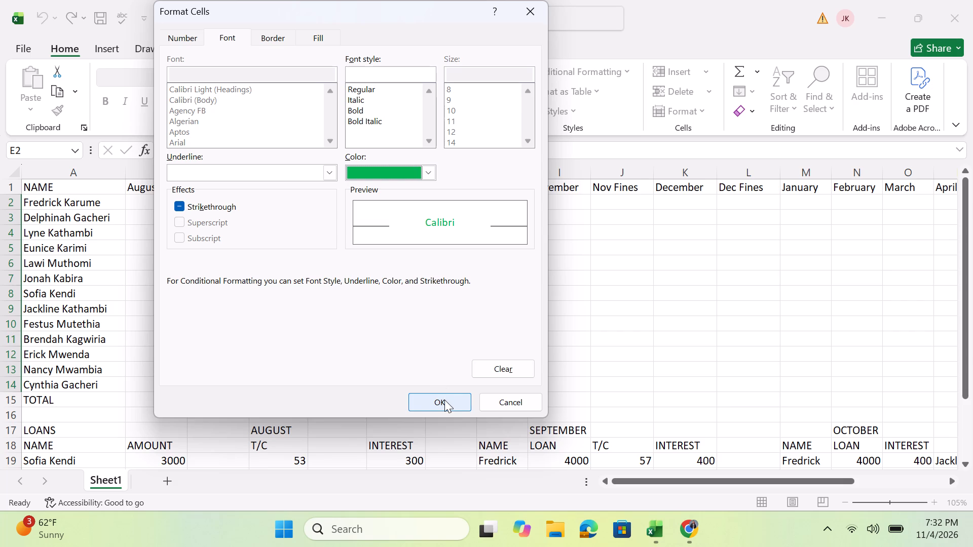
left_click(444, 400)
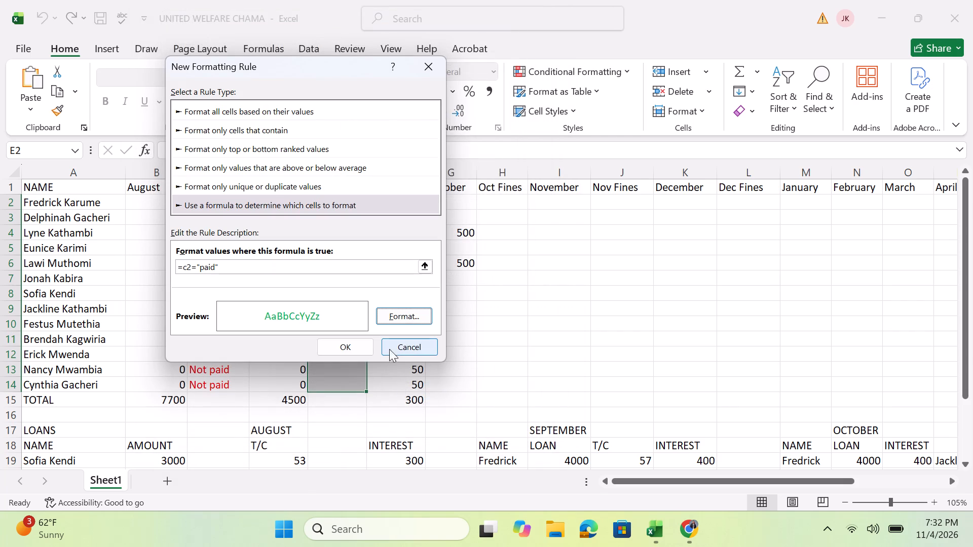
left_click(357, 342)
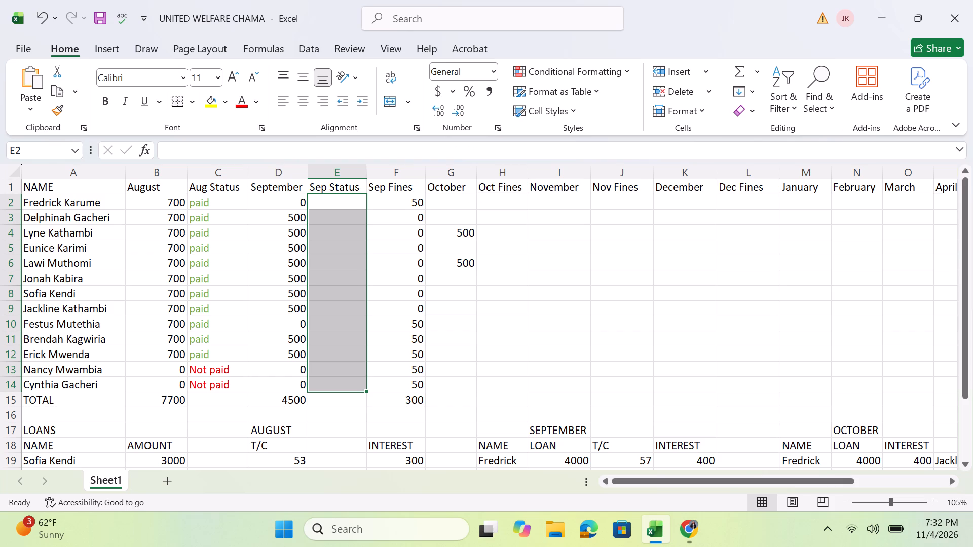
Create a formula-based conditional formatting rule for Sep Status cells E2:E14 with the formula =c2="partial".
left_click(397, 289)
left_click(322, 198)
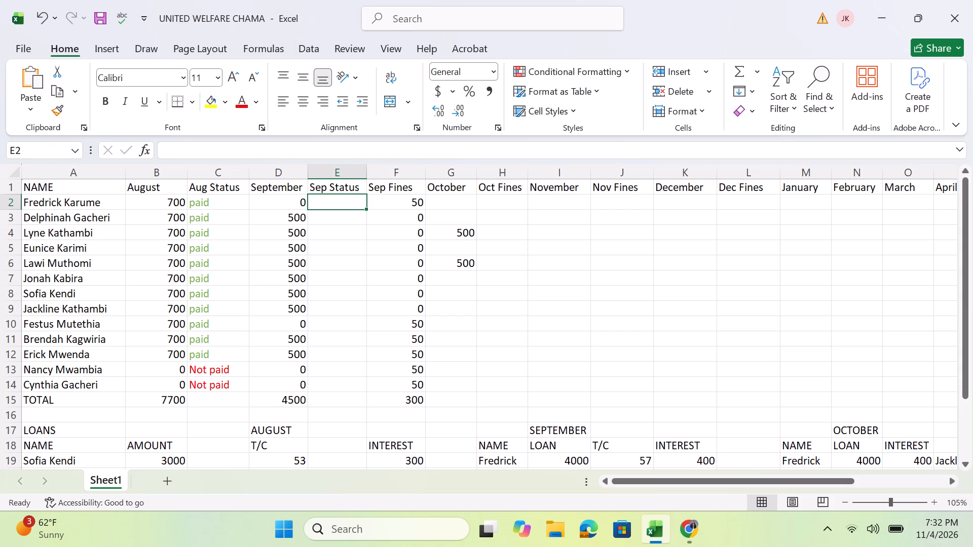
left_click_drag(366, 214, 366, 321)
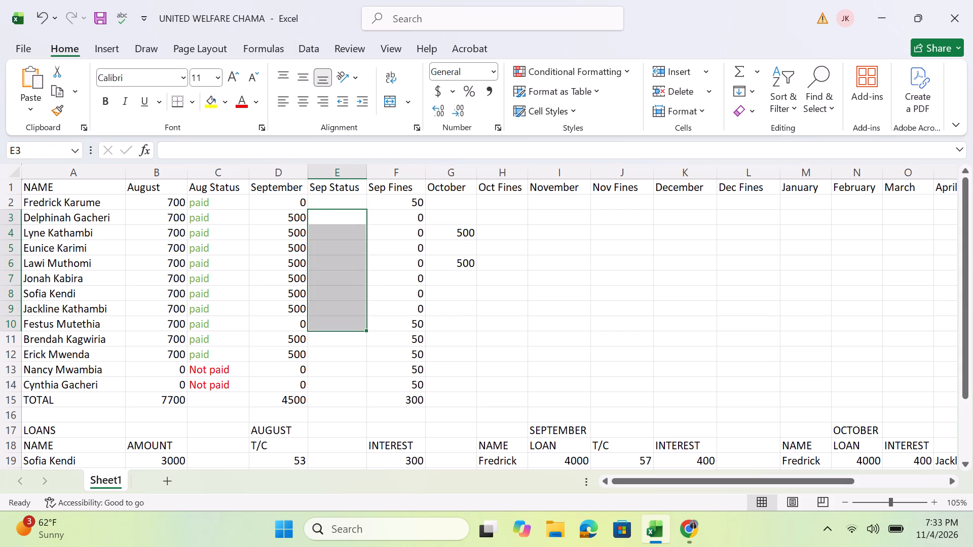
left_click(349, 205)
left_click_drag(369, 207, 344, 313)
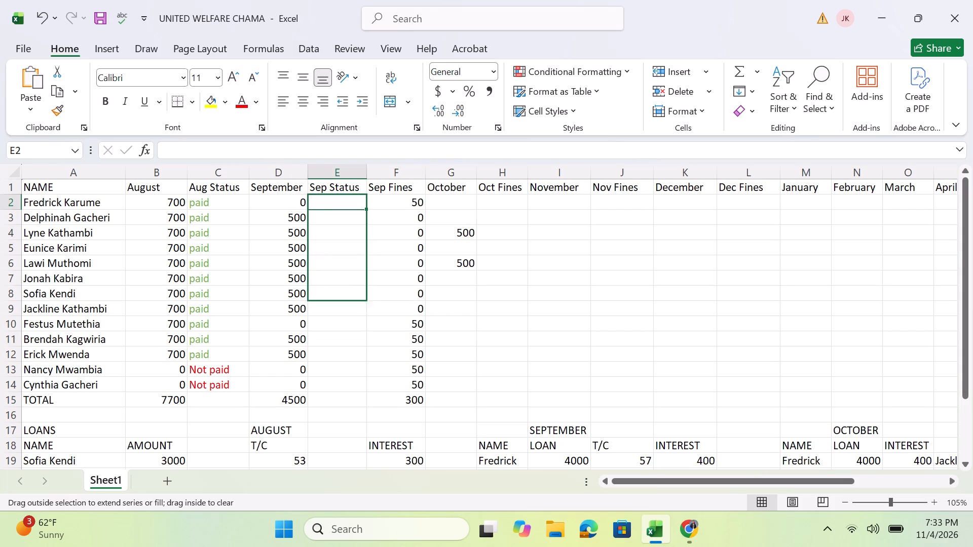
left_click_drag(344, 313, 341, 390)
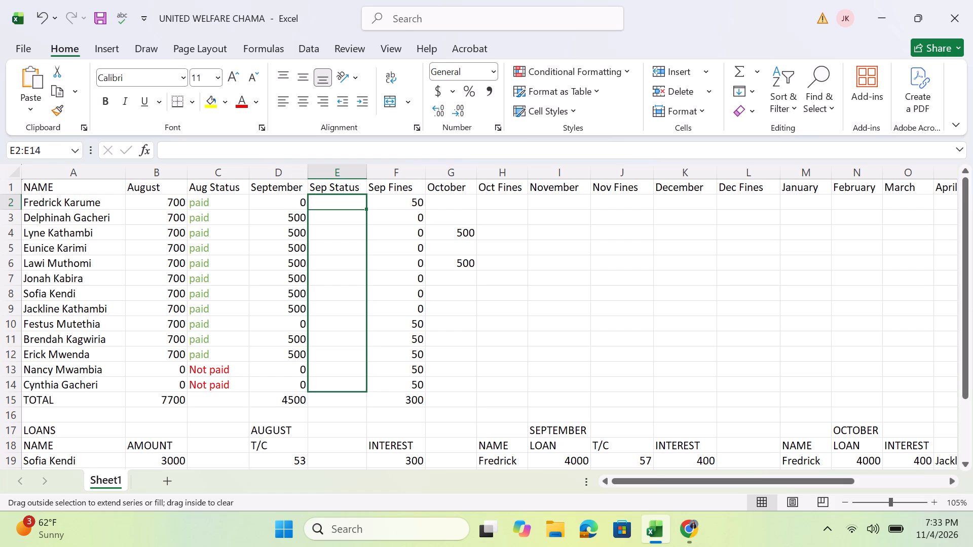
left_click(597, 68)
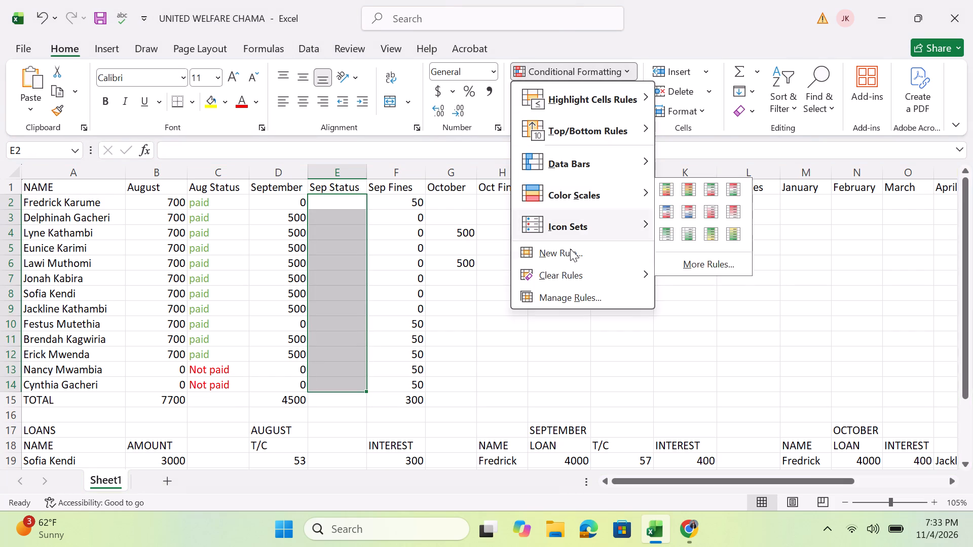
left_click(566, 254)
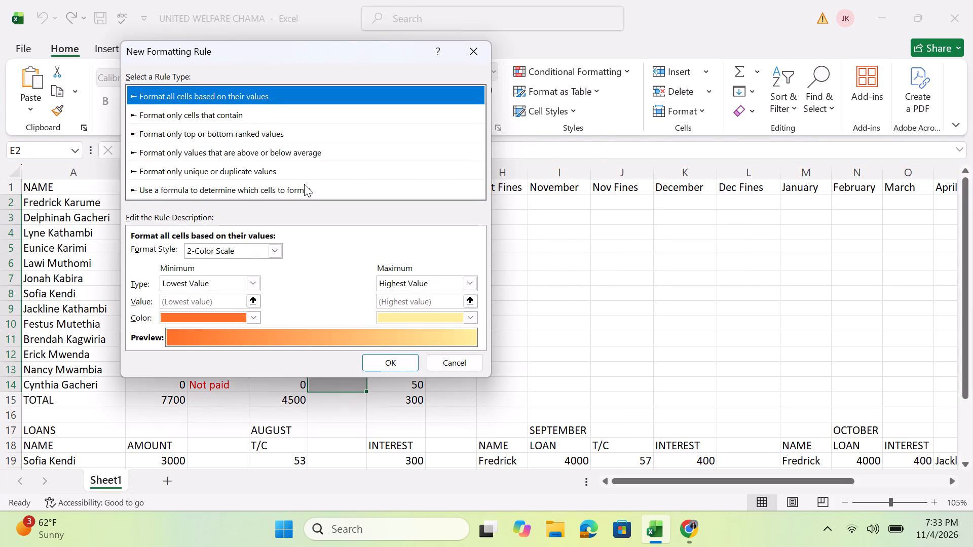
left_click(304, 184)
left_click(221, 251)
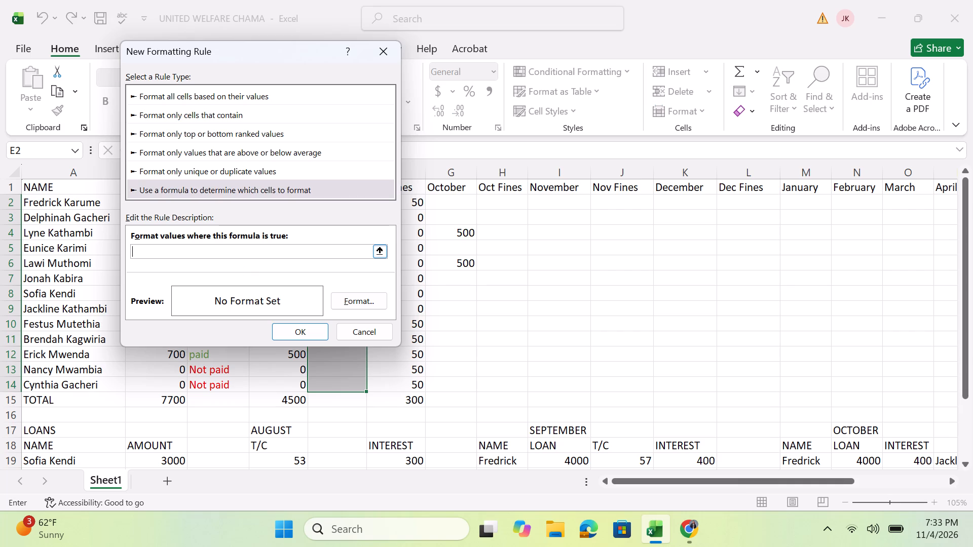
key("equal")
type("c2")
key("equal")
key("shift+quotedbl")
type("not")
key("space")
key("BackSpace")
key("BackSpace")
key("BackSpace")
key("BackSpace")
type("pae")
key("BackSpace")
key("t")
key("BackSpace")
type("rtial")
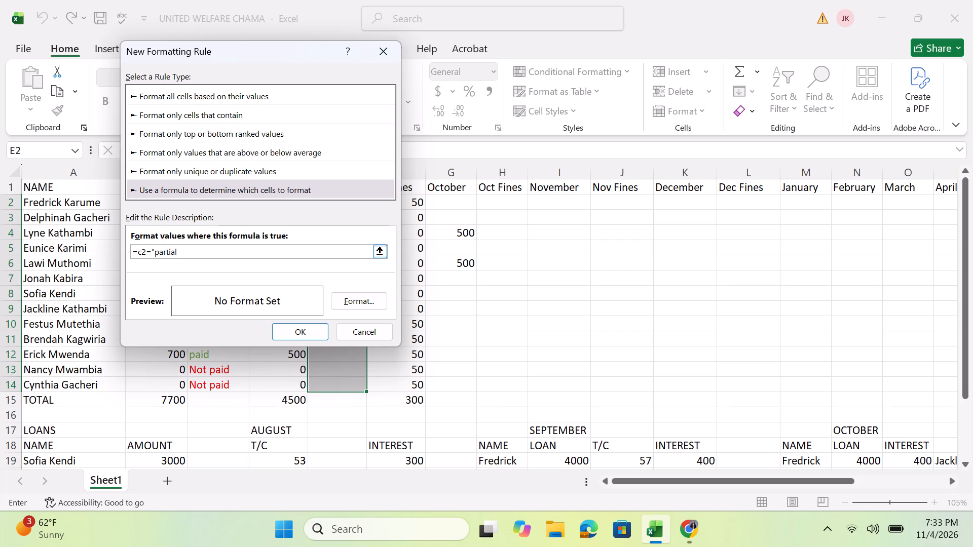
key("shift+quotedbl")
Set the "partial" rule's font colour to standard yellow and apply the rule to the Sep Status cells.
left_click(362, 306)
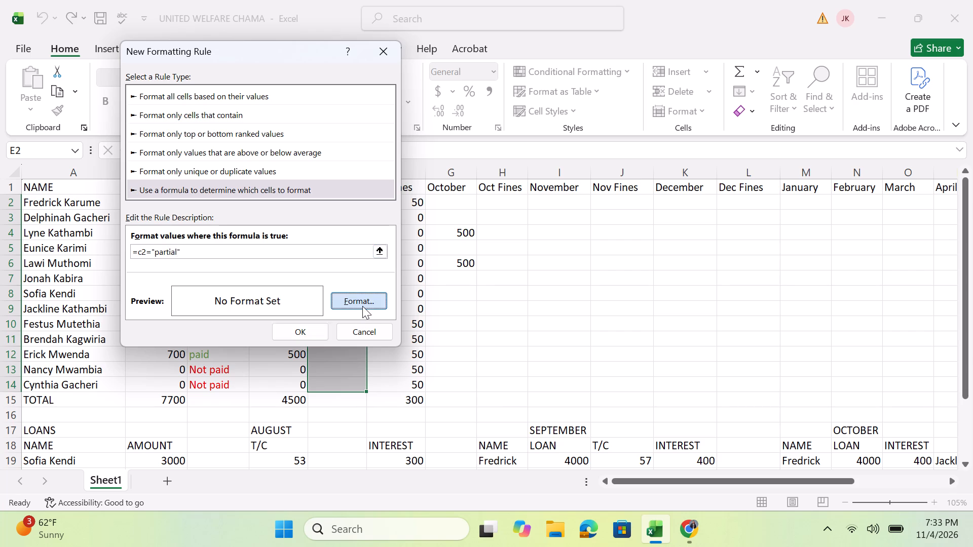
left_click(383, 169)
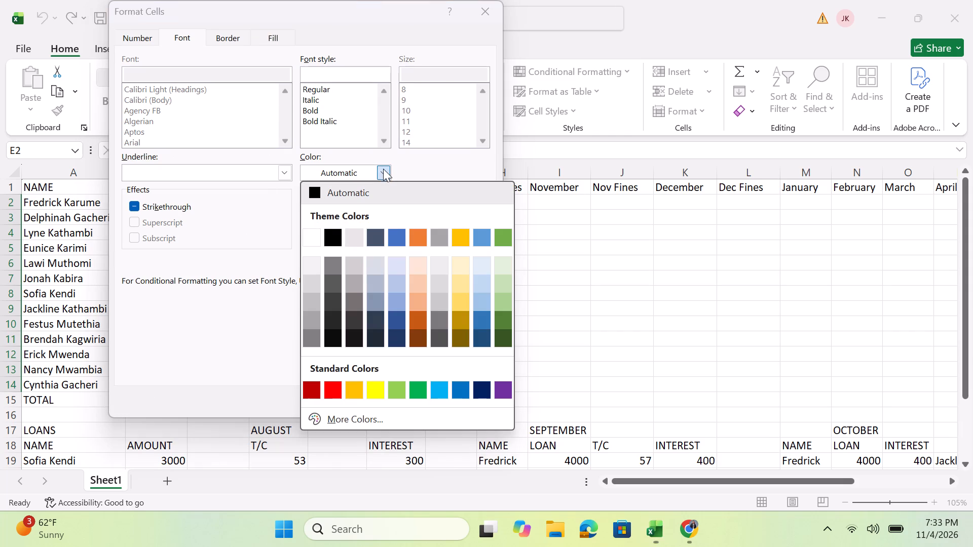
left_click(380, 392)
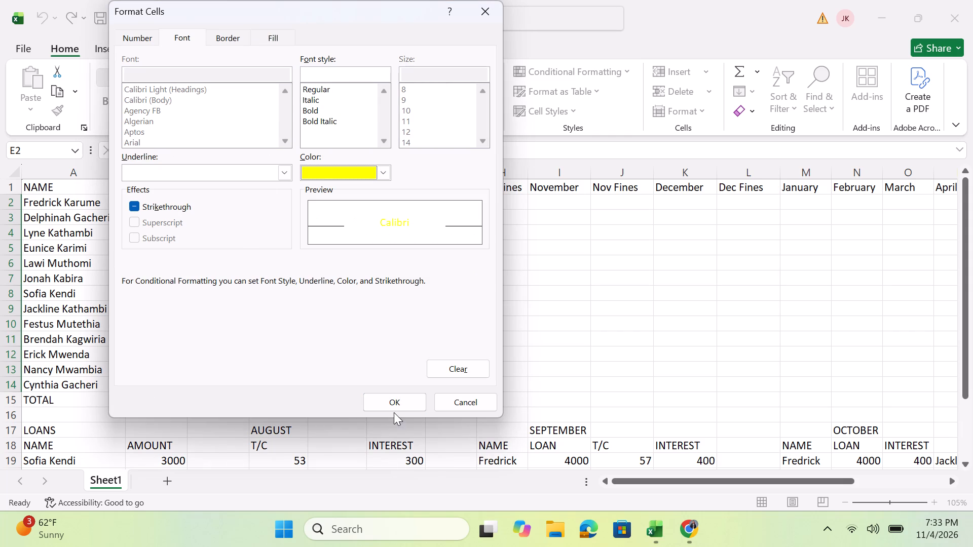
left_click(391, 403)
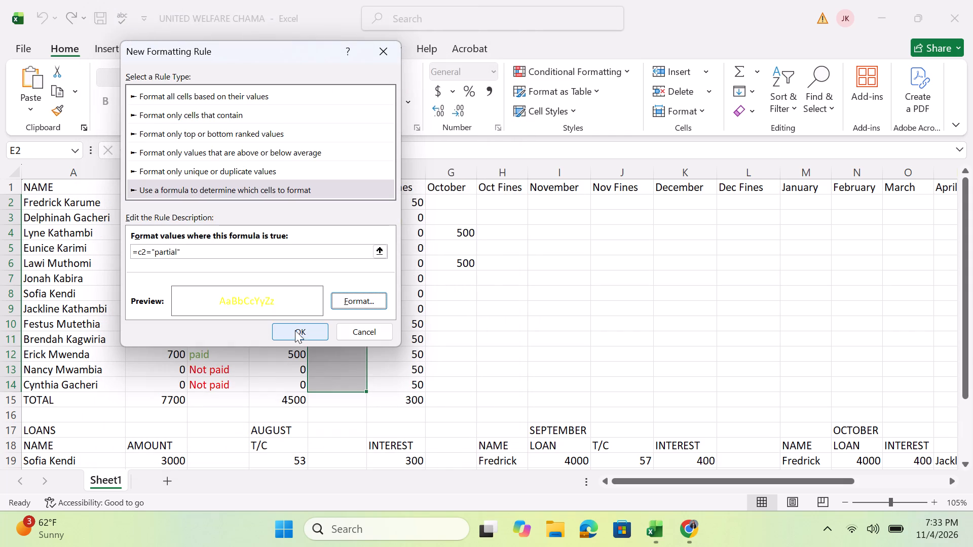
left_click(302, 330)
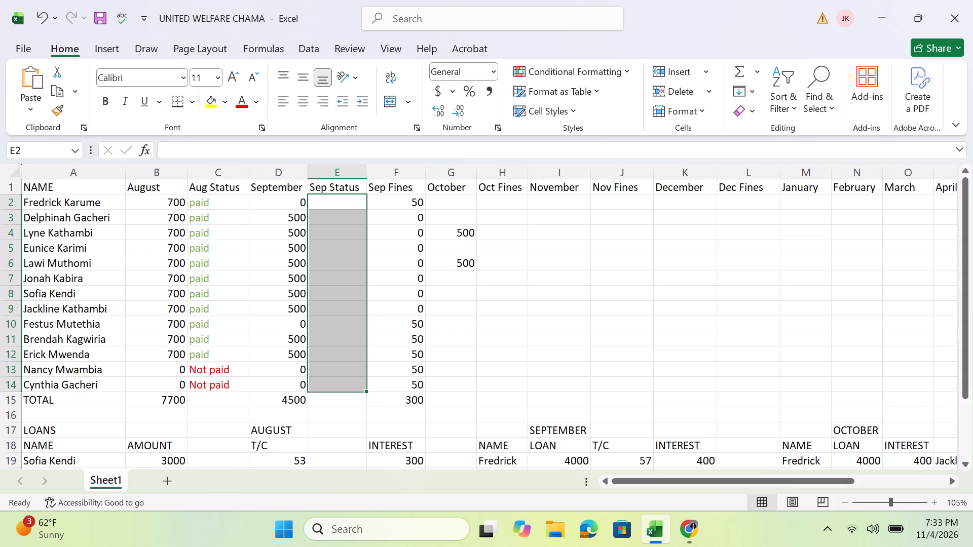
Create another formula-based conditional formatting rule for Sep Status cells E2:E14 with the formula =c2="Not paid".
left_click(360, 223)
left_click(357, 203)
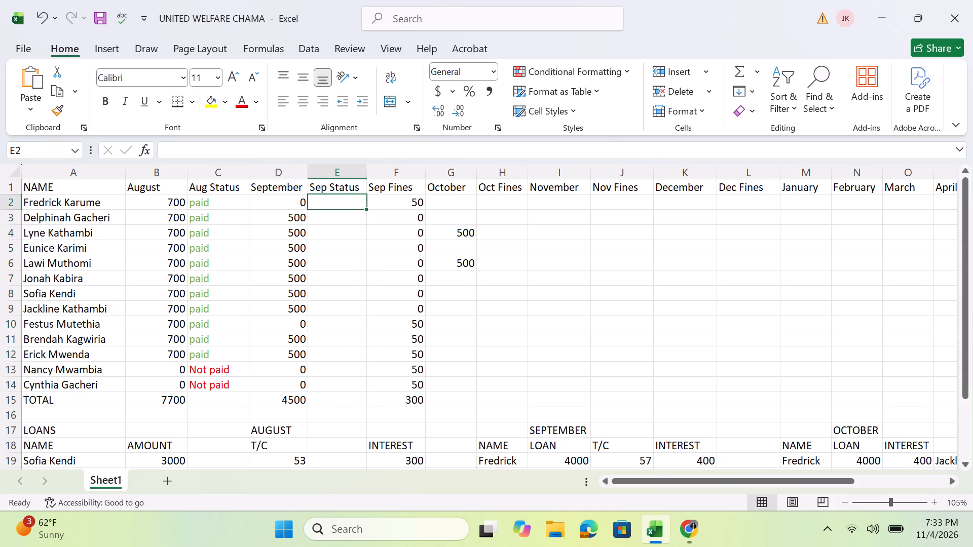
left_click_drag(363, 208, 356, 355)
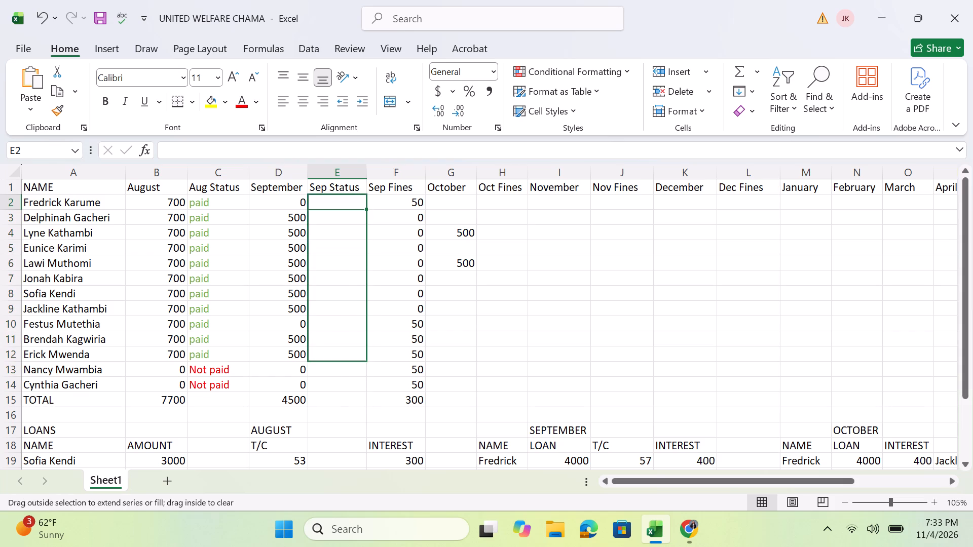
left_click_drag(356, 355, 358, 397)
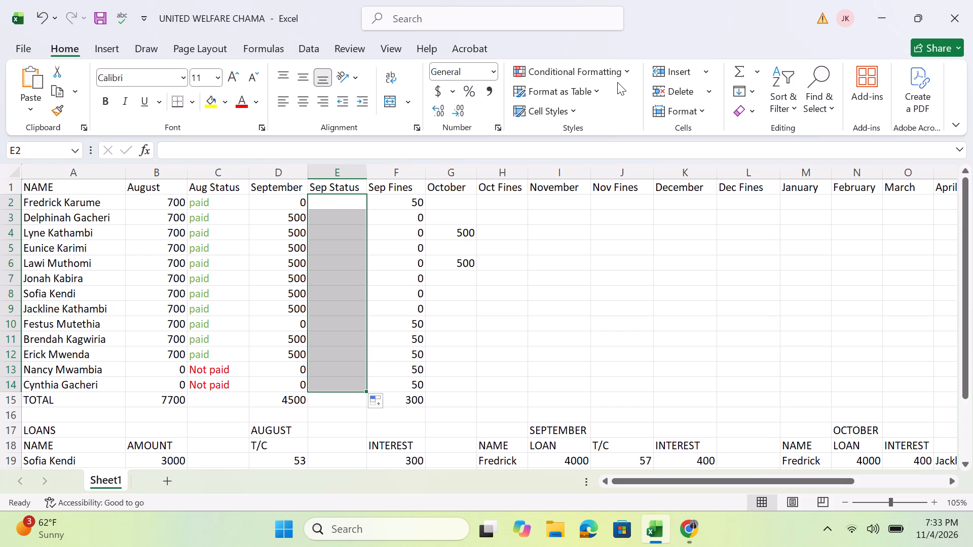
left_click(614, 73)
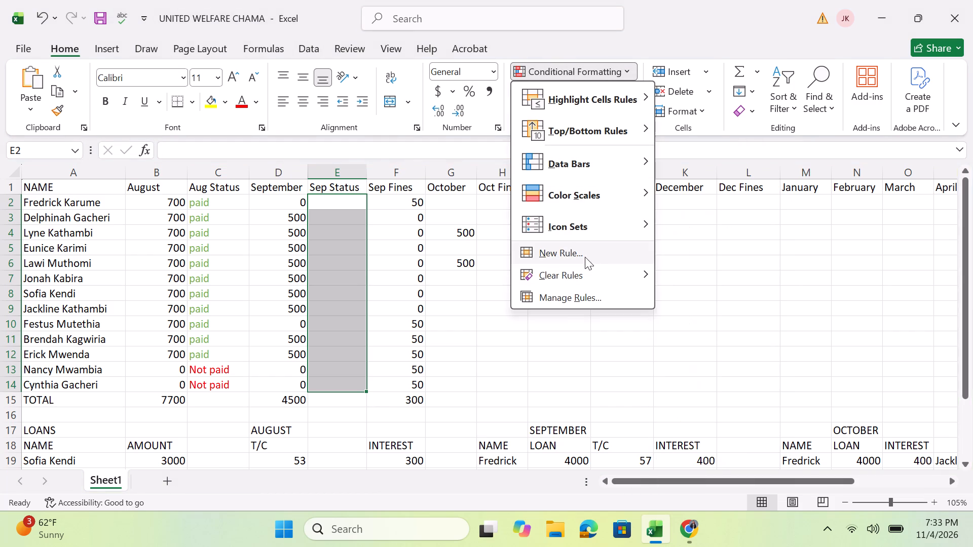
left_click(563, 253)
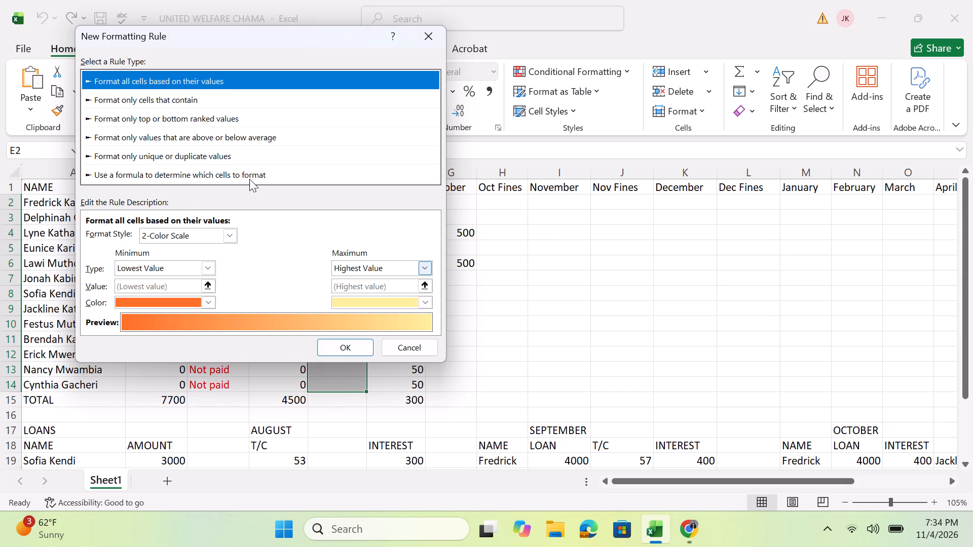
left_click(245, 169)
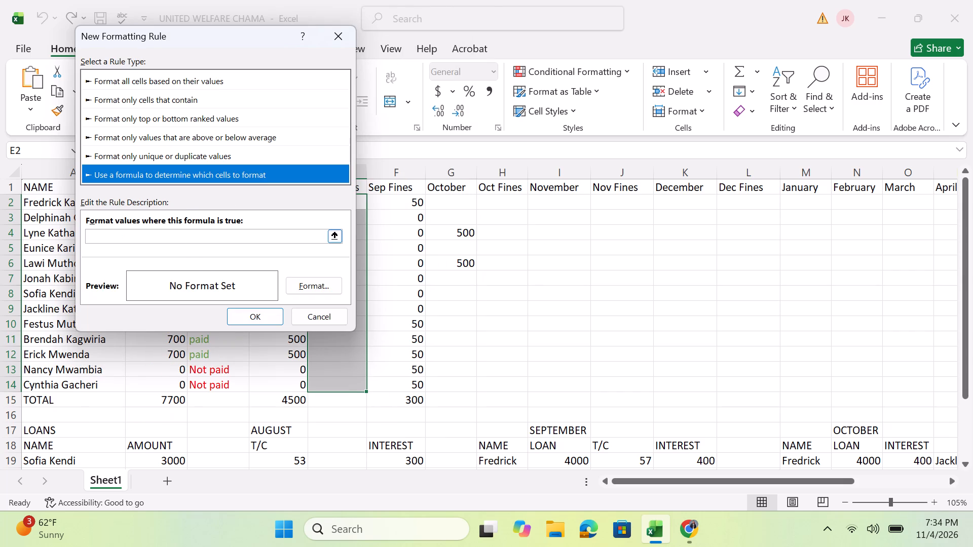
left_click(178, 232)
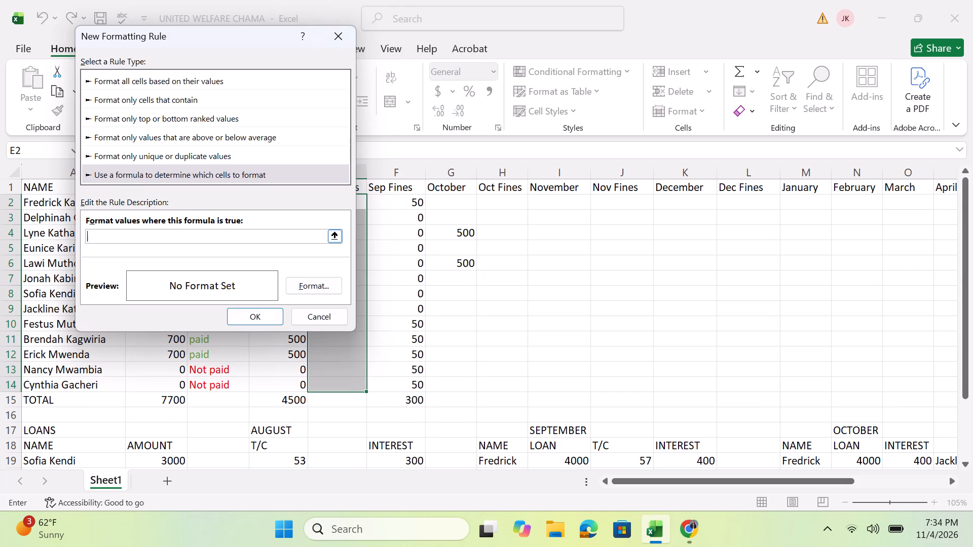
key("equal")
type("c2=")
key("shift+quotedbl")
type("ot")
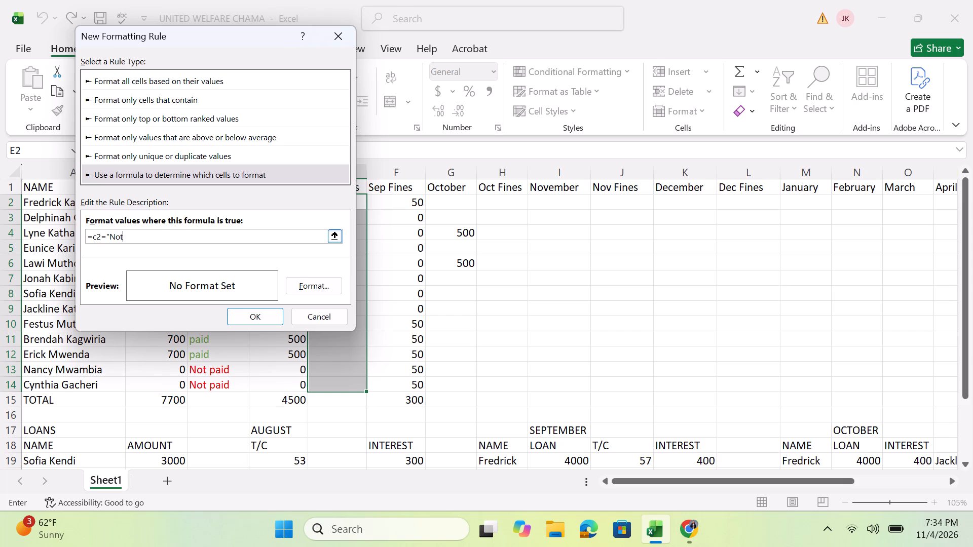
key("space")
type("paid")
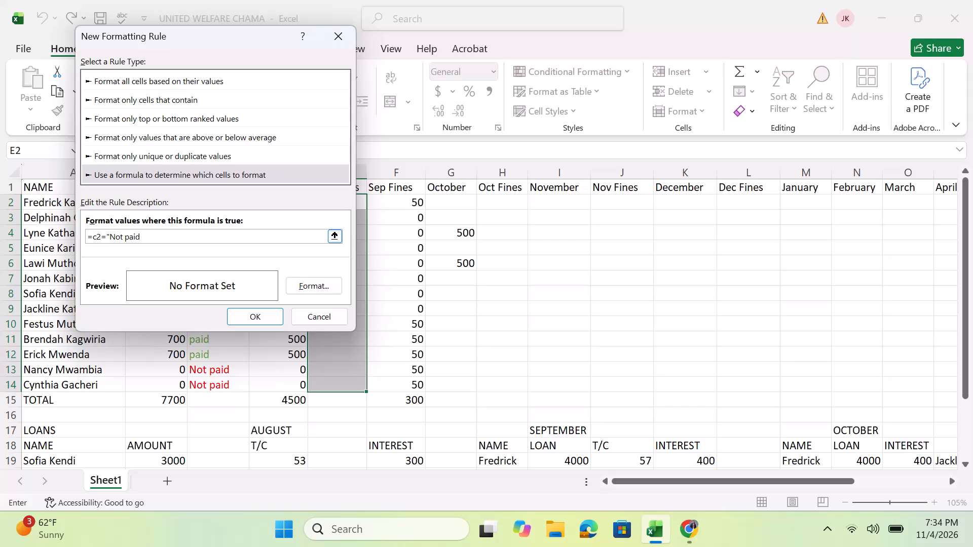
key("shift+quotedbl")
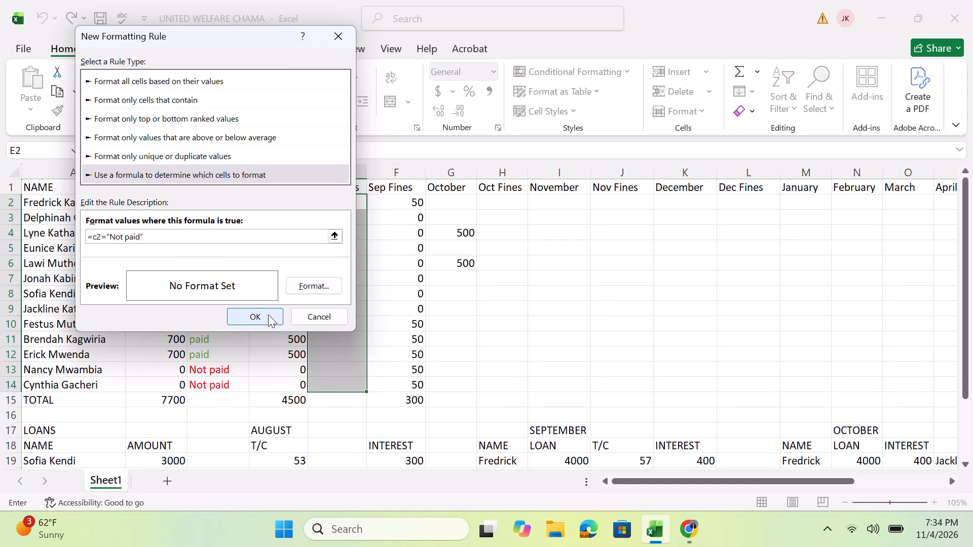
Set the "Not paid" rule's font colour to standard red and apply the rule to the Sep Status cells.
left_click(326, 286)
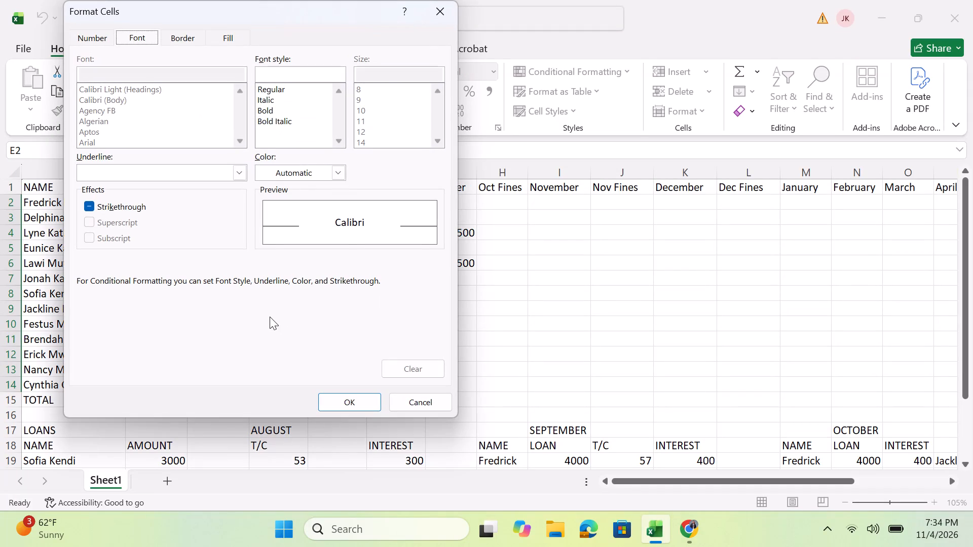
left_click(338, 170)
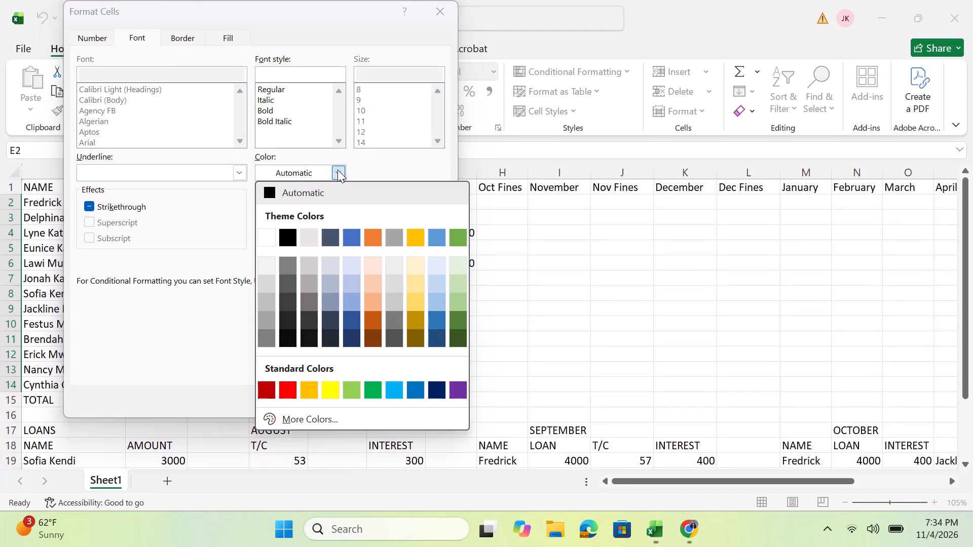
left_click(281, 388)
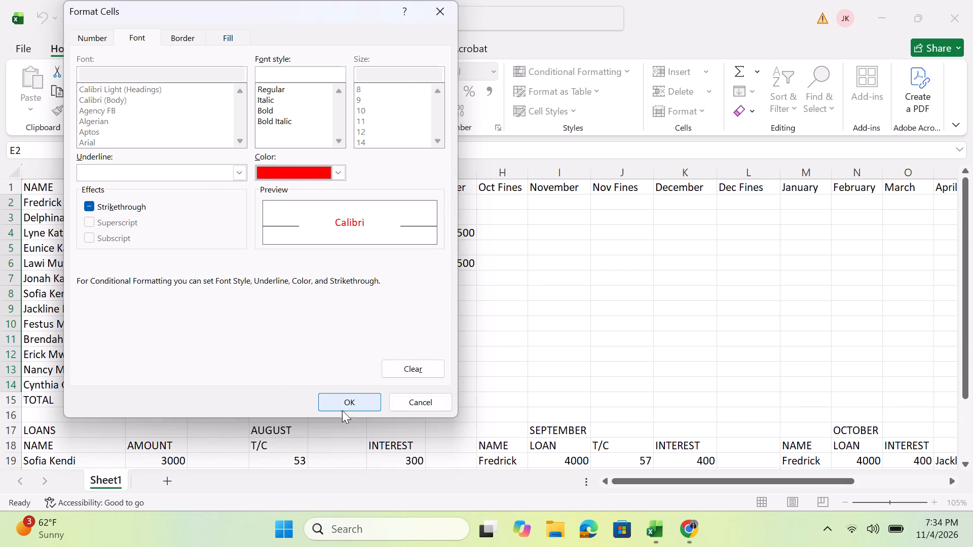
left_click(357, 410)
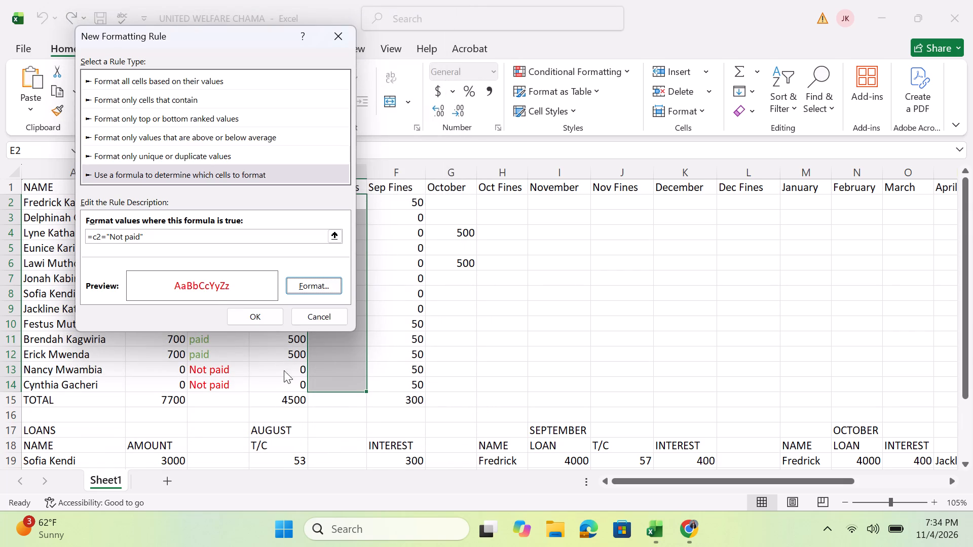
left_click(252, 319)
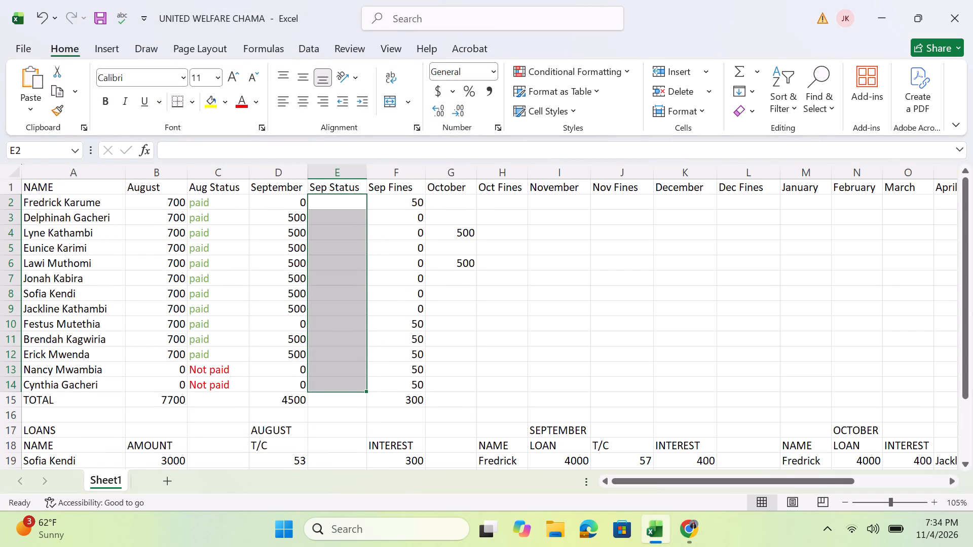
Enter "Not paid" as the Sep Status for the first member in cell E2.
left_click(326, 206)
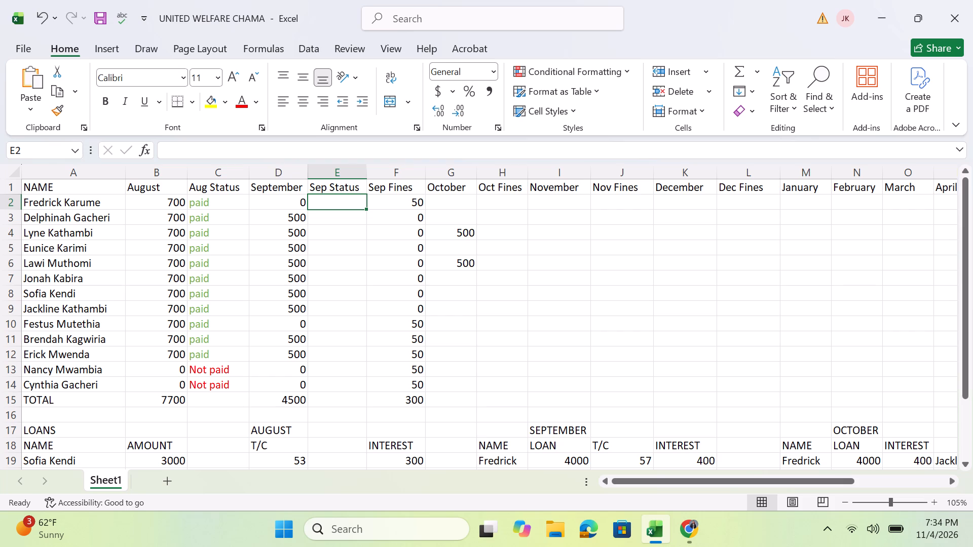
key("n")
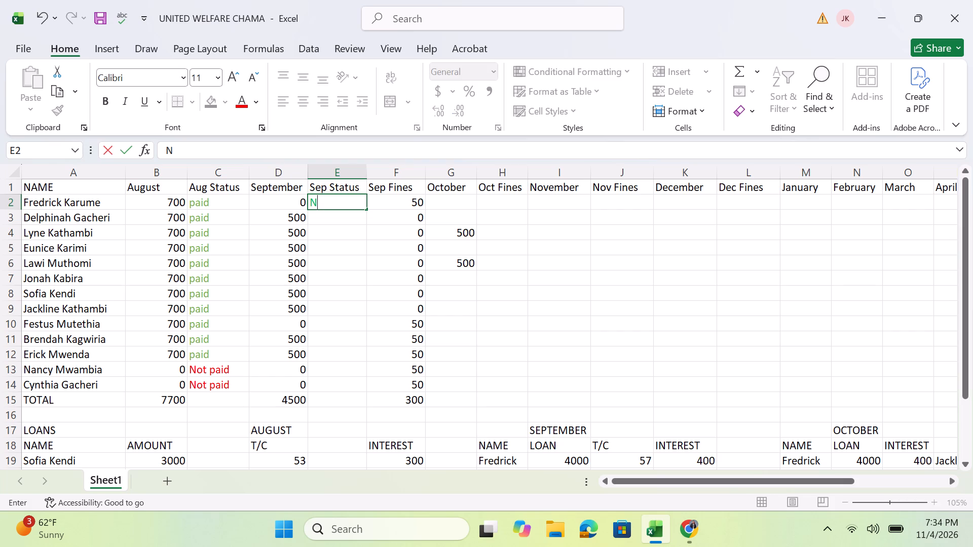
type("ot oaid")
left_click(335, 208)
key("BackSpace")
key("p")
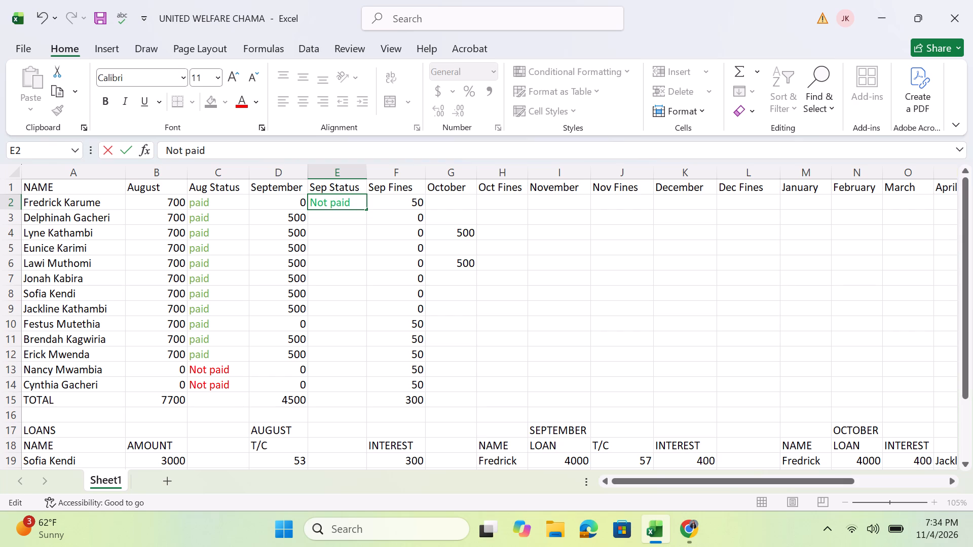
Begin the second member's Sep Status entry in cell E3 with "p".
left_click(339, 219)
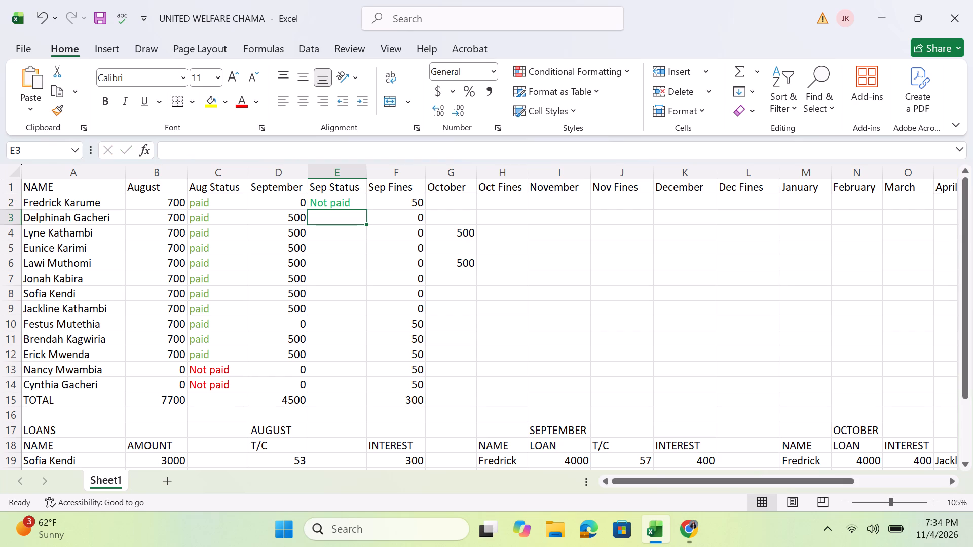
key("p")
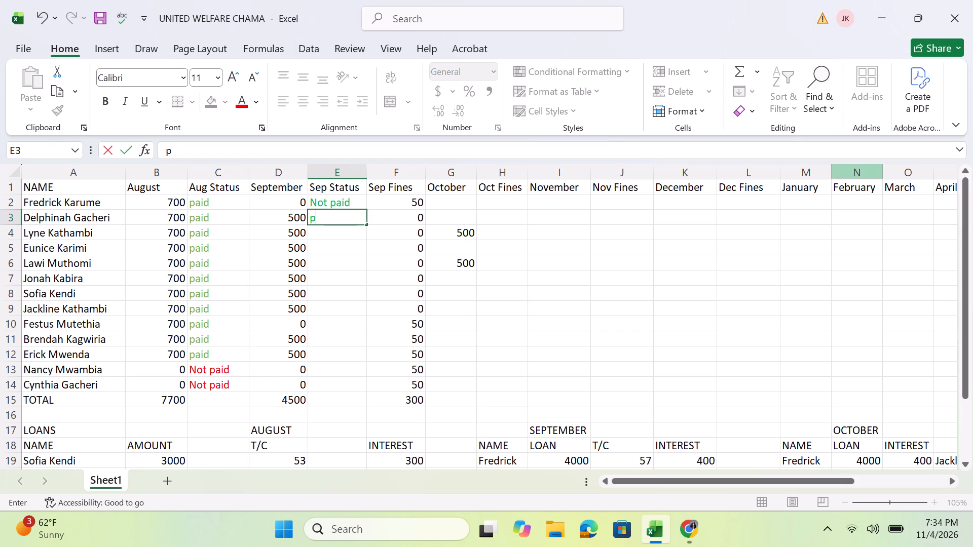
Launch the Kuro app from the recent apps in Windows search.
left_click(377, 525)
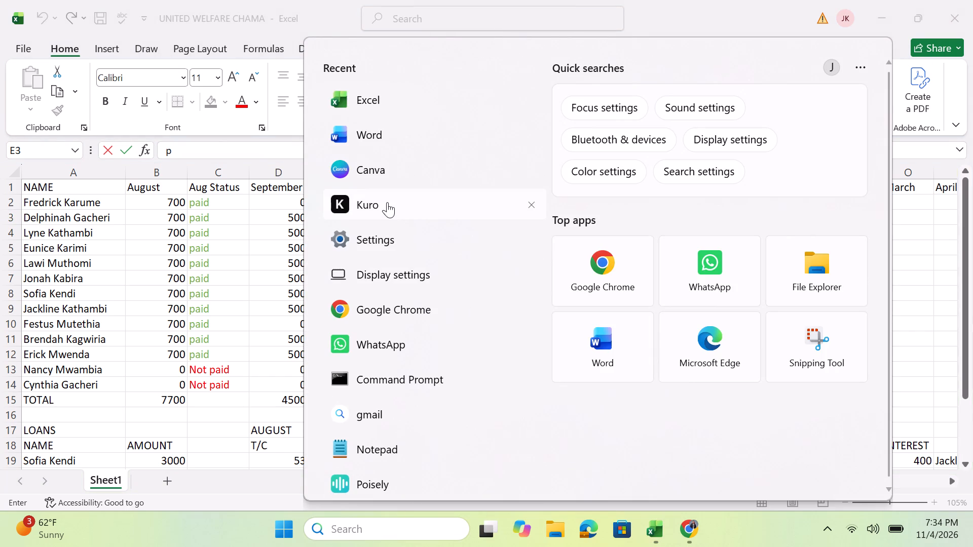
left_click(387, 202)
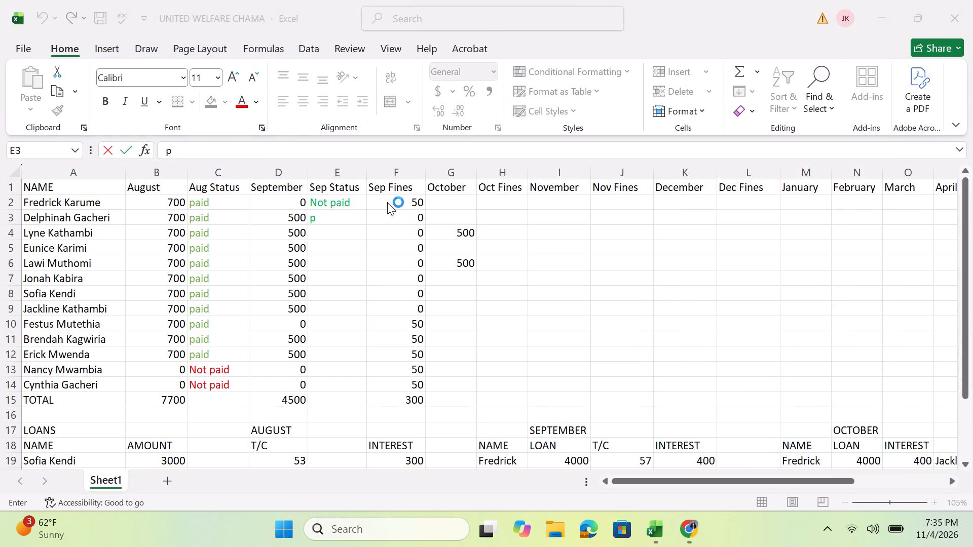
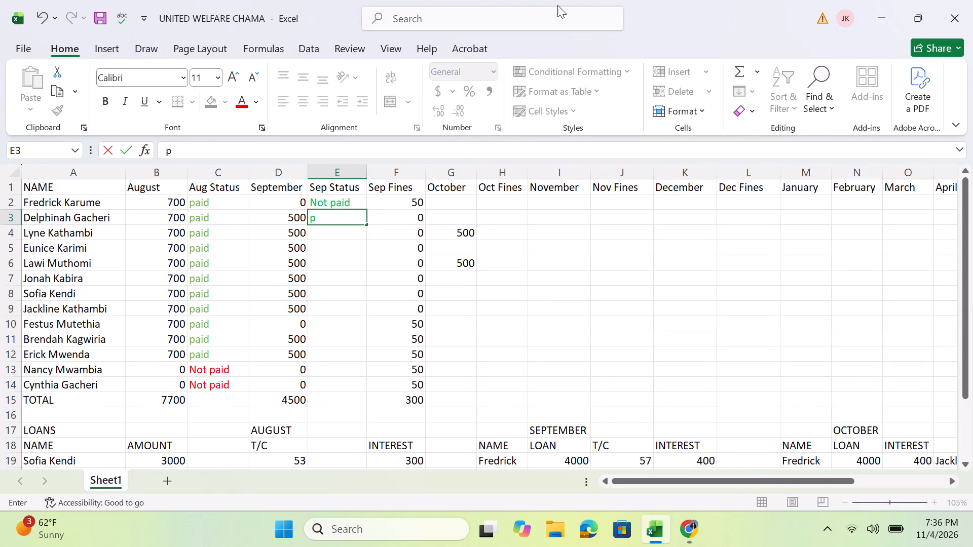
Save the United Welfare Chama workbook with the current Sep Status entries.
left_click(106, 22)
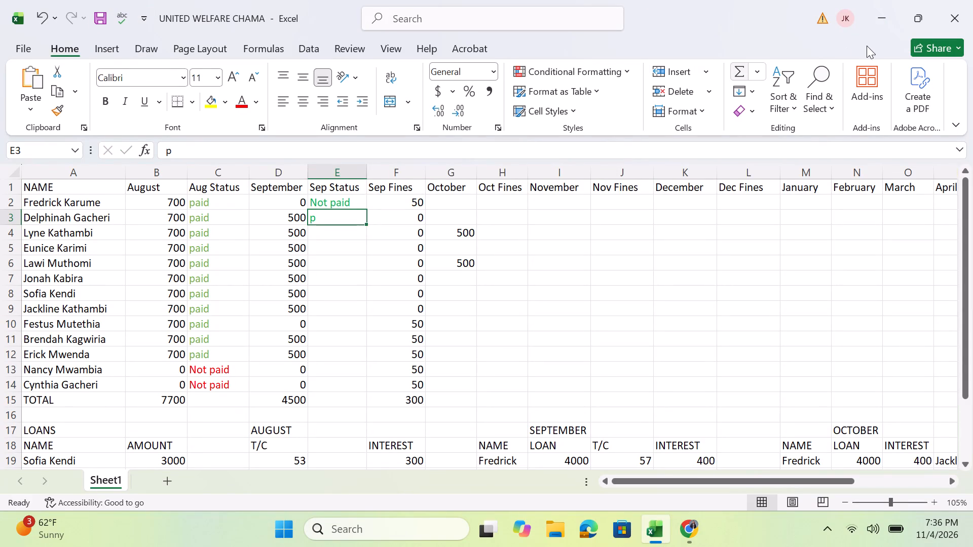
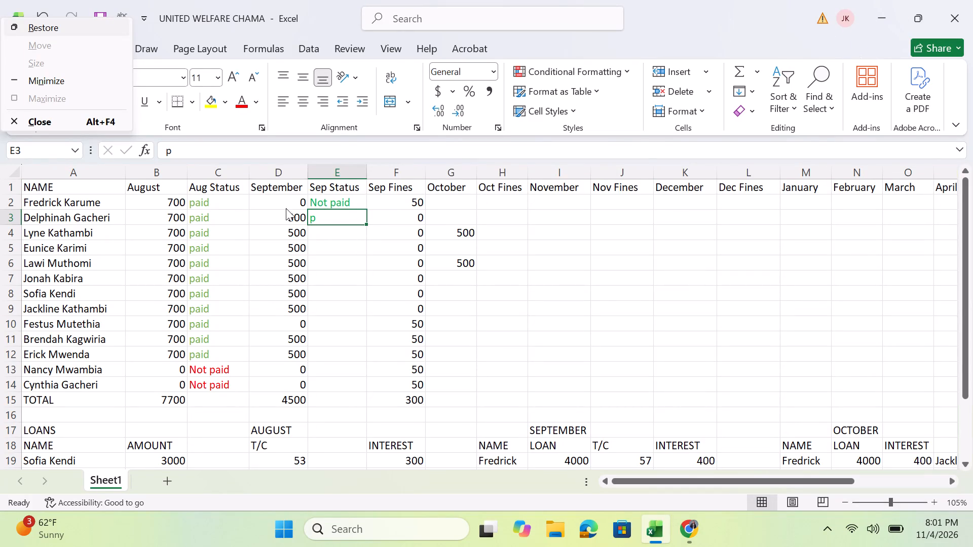
Start a formula-based conditional formatting rule for Aug Status cells C2:C12 with the formula =c2="paid".
left_click(238, 195)
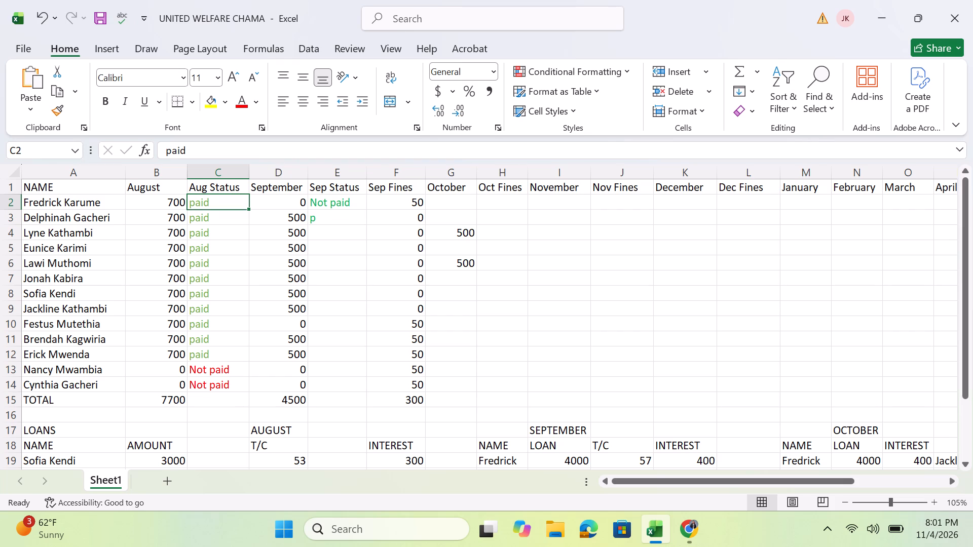
left_click_drag(250, 216, 230, 233)
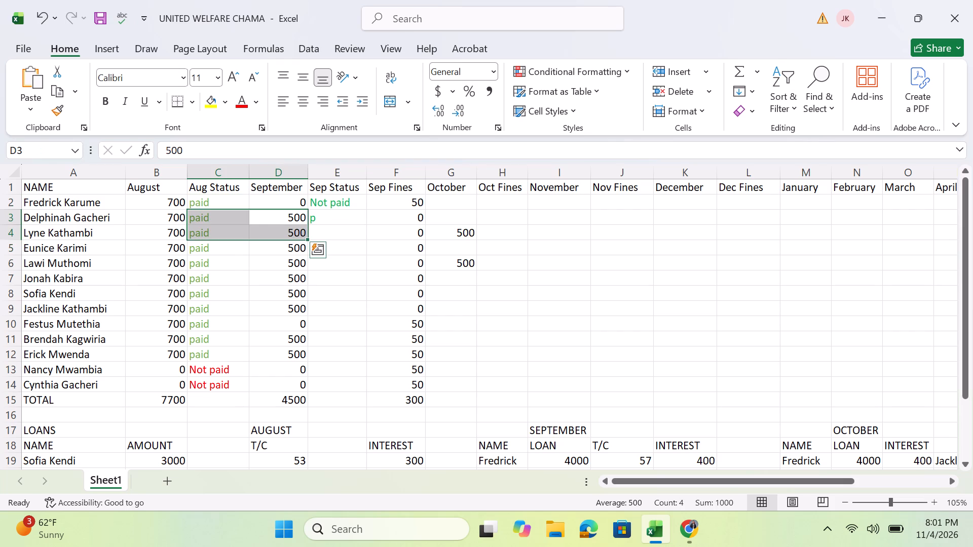
left_click(204, 200)
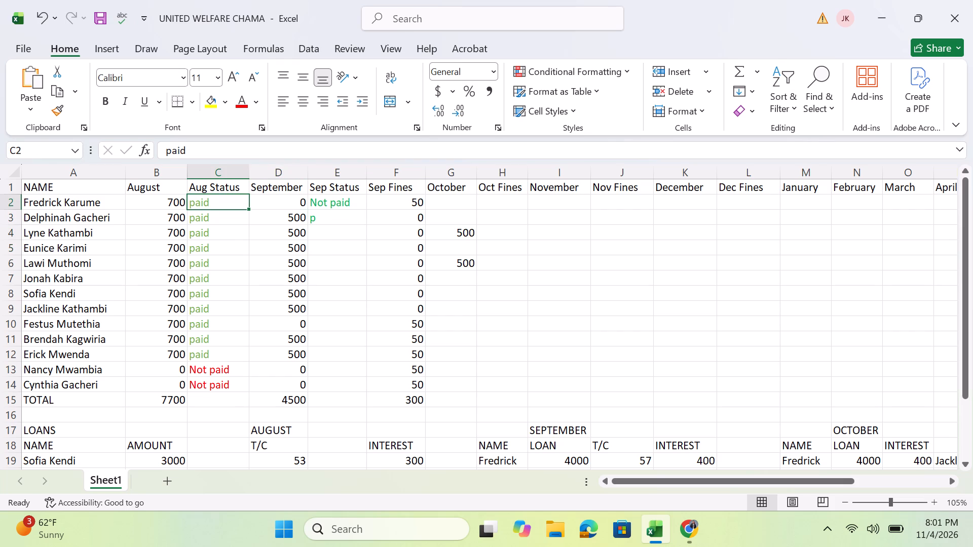
left_click_drag(244, 212, 236, 226)
left_click(226, 202)
left_click_drag(233, 207, 223, 270)
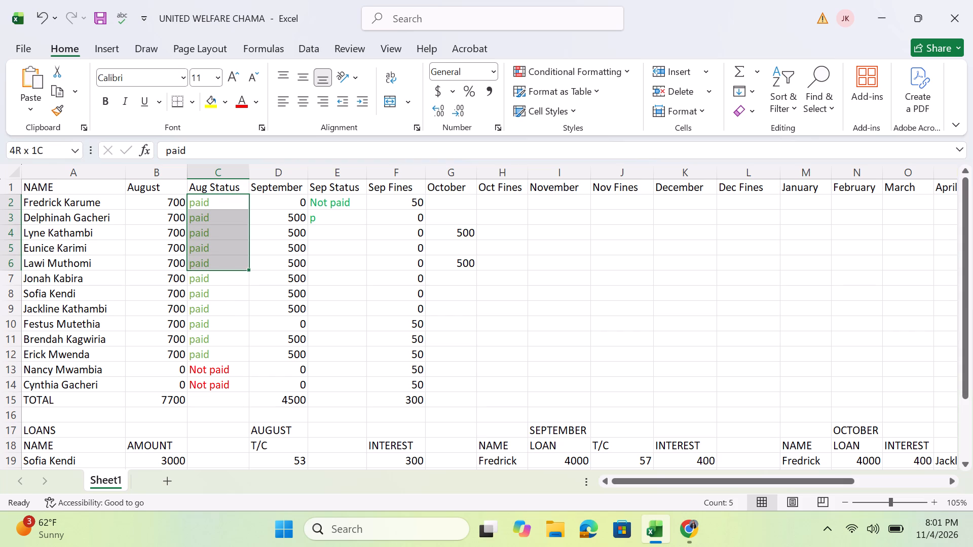
left_click_drag(223, 270, 224, 351)
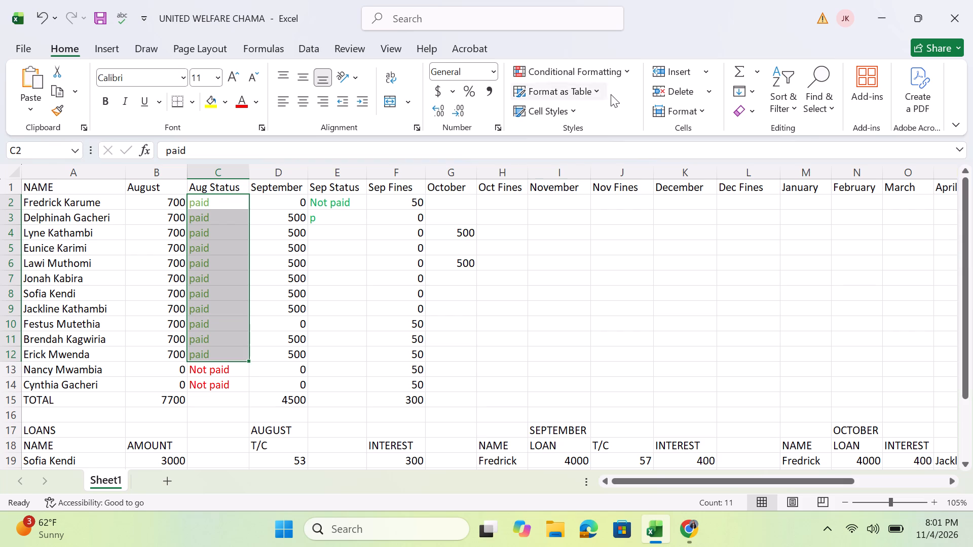
left_click(620, 67)
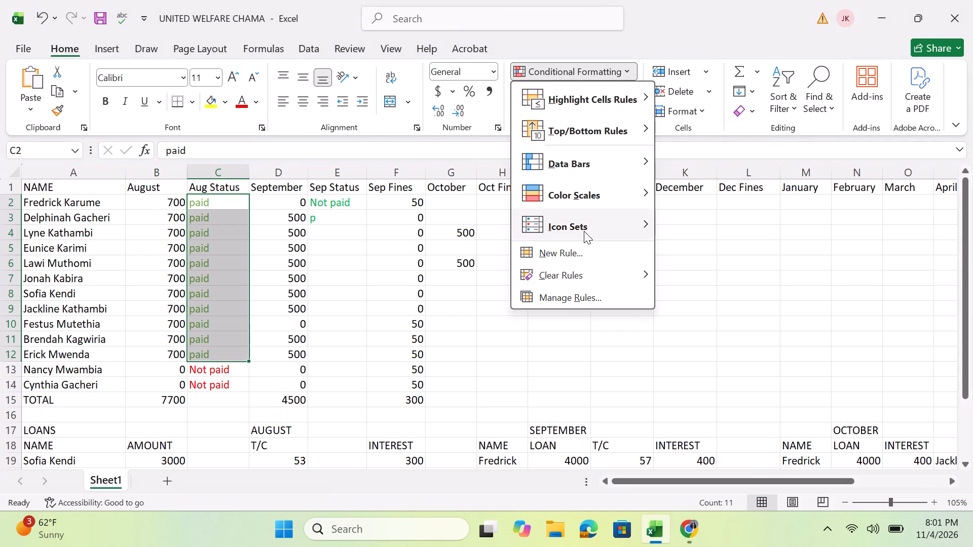
left_click(569, 253)
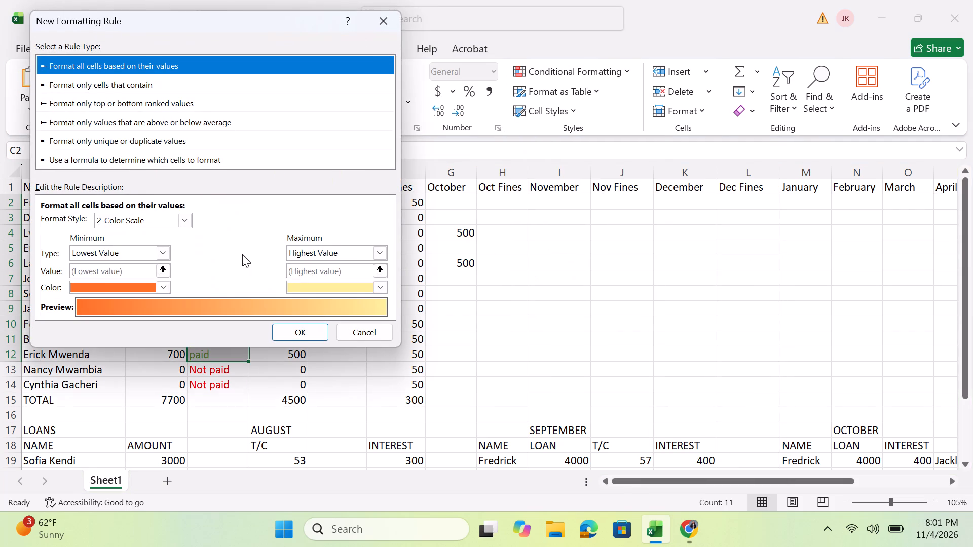
left_click(230, 161)
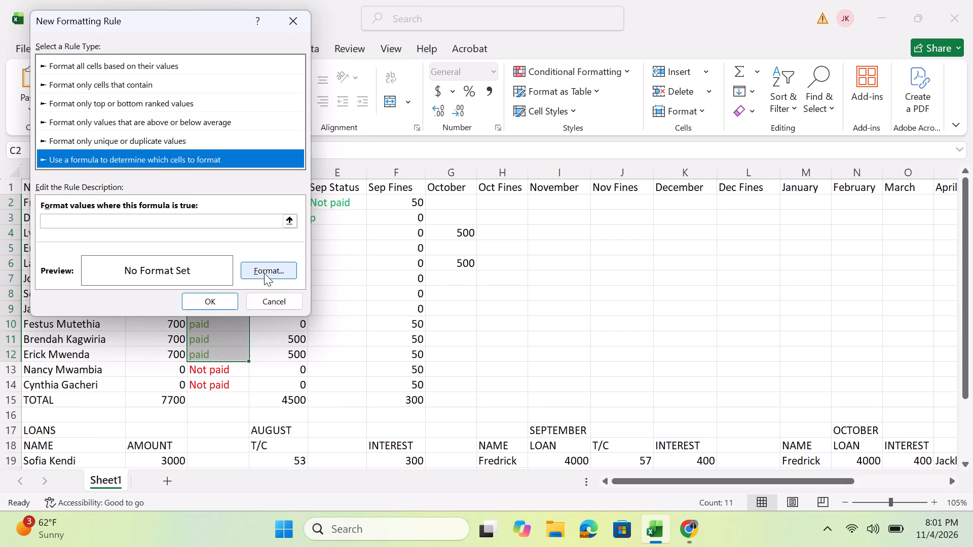
left_click(180, 220)
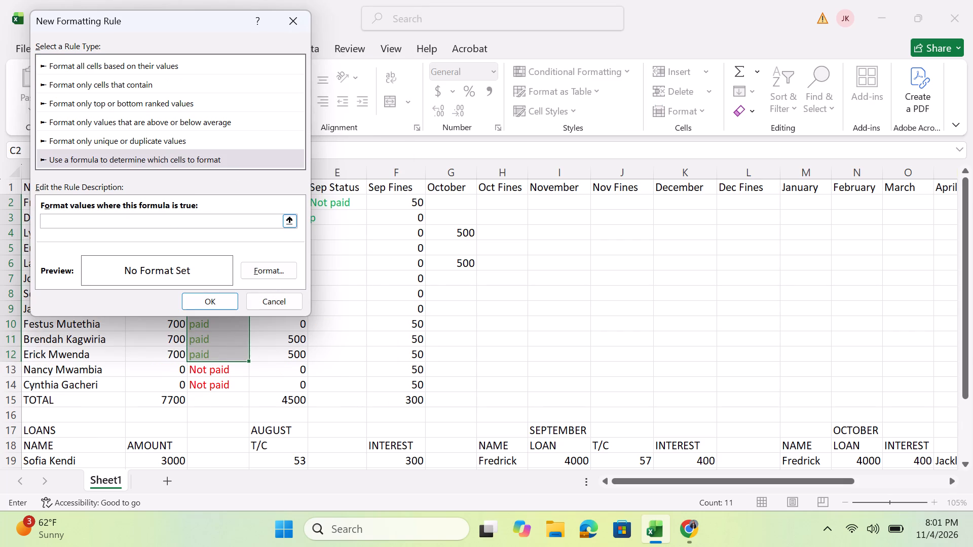
key("equal")
type("c2")
key("equal")
key("shift+quotedbl")
type("pa")
type("id")
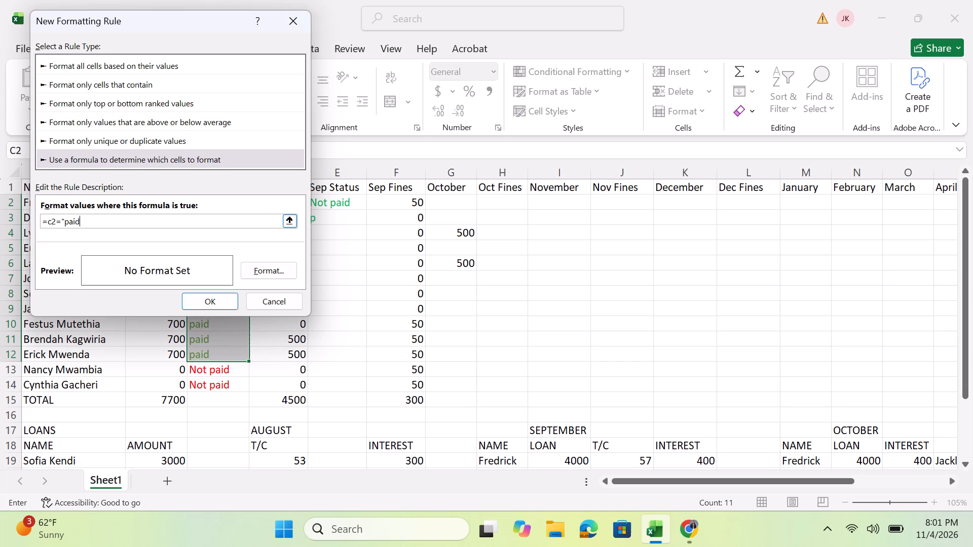
key("shift+quotedbl")
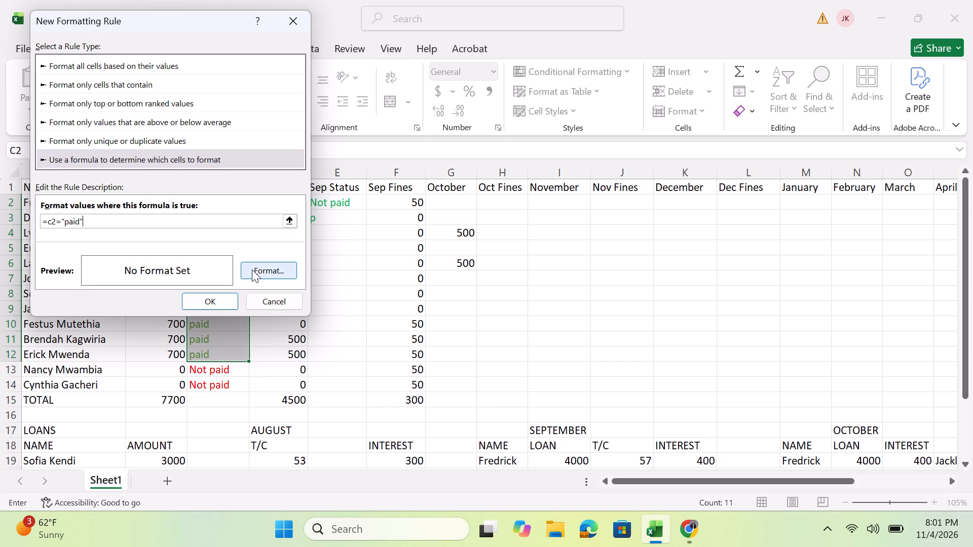
Give the "paid" rule the standard green font colour and apply it to the Aug Status cells.
left_click(260, 264)
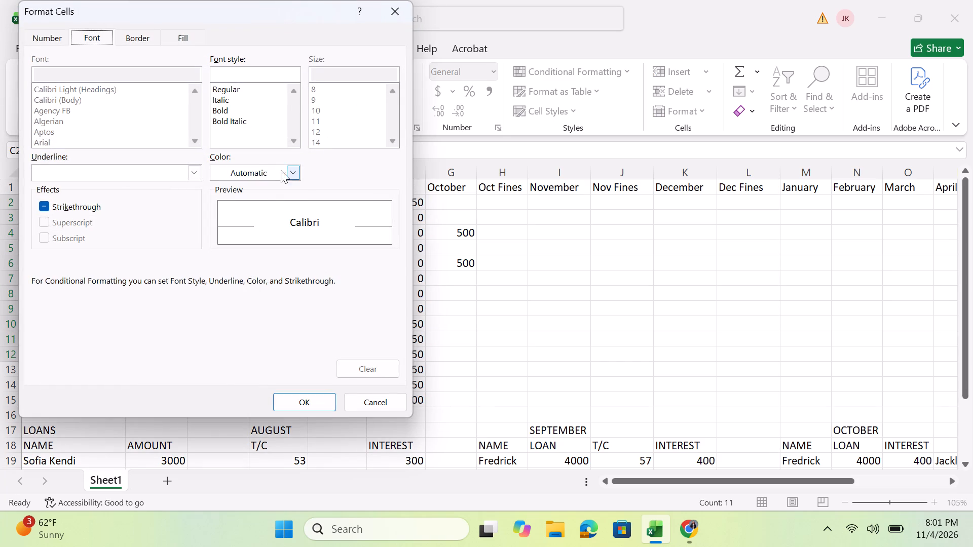
left_click(298, 171)
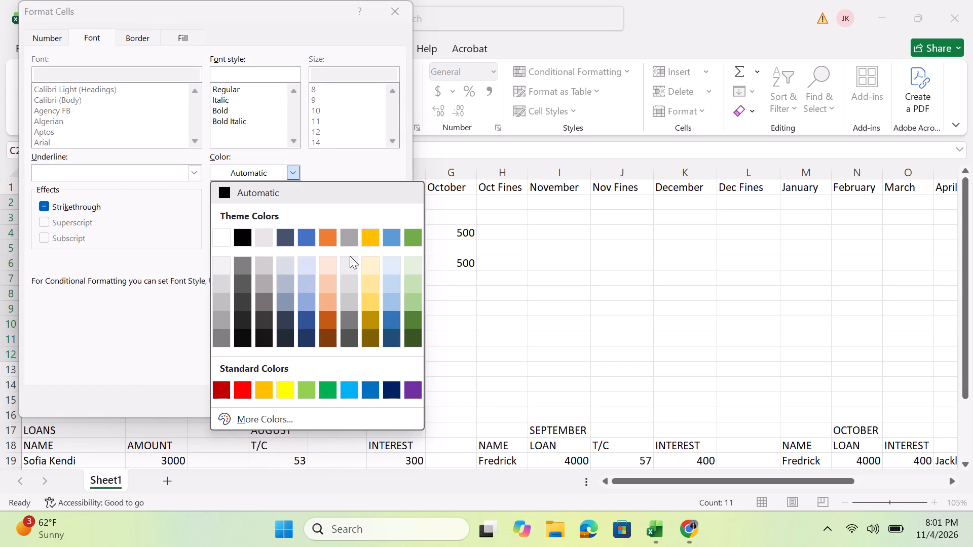
left_click(330, 392)
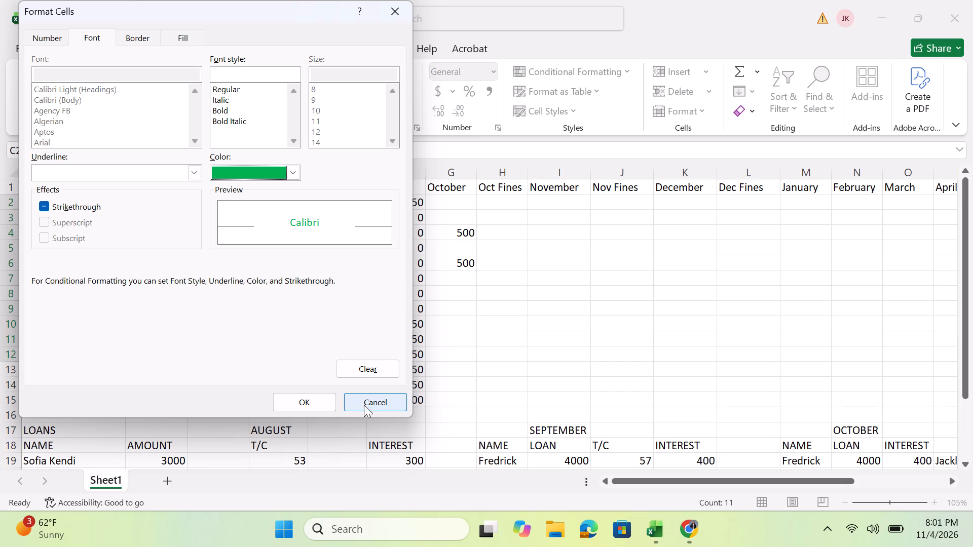
left_click(309, 402)
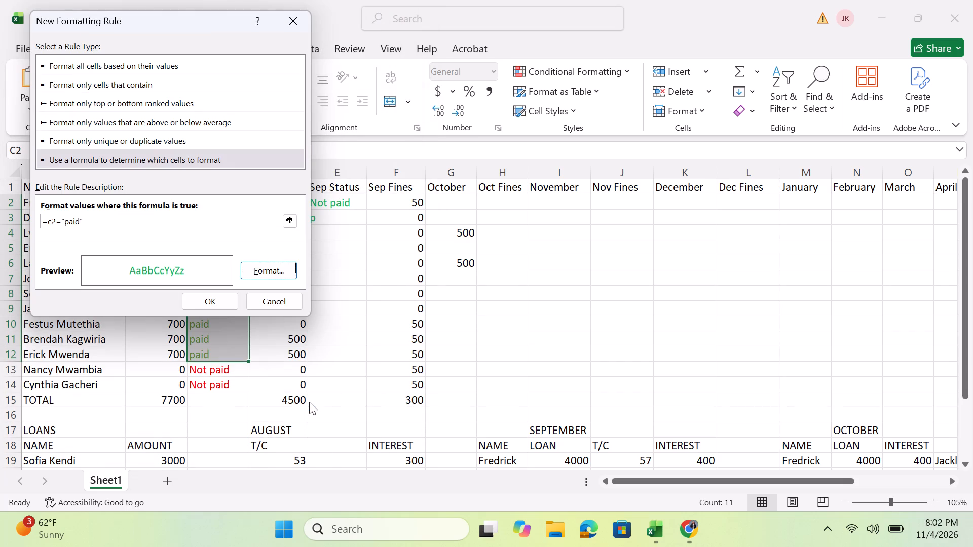
left_click(209, 303)
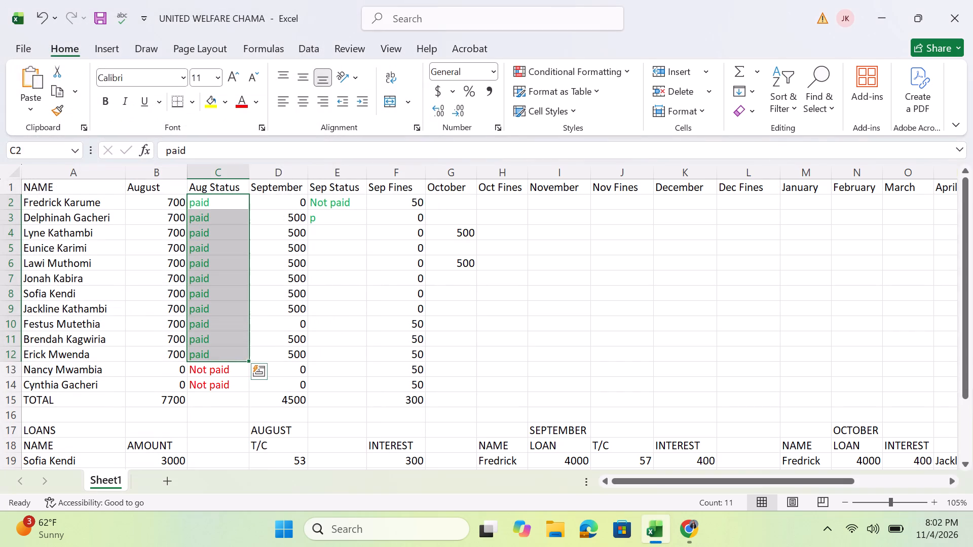
left_click(403, 312)
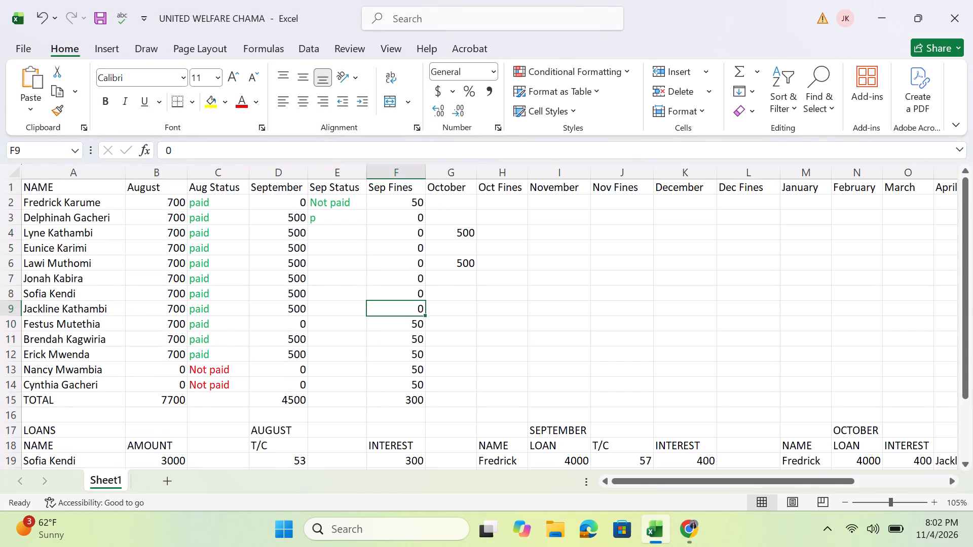
Clear the stray "p" from Sep Status cell E3.
left_click(327, 222)
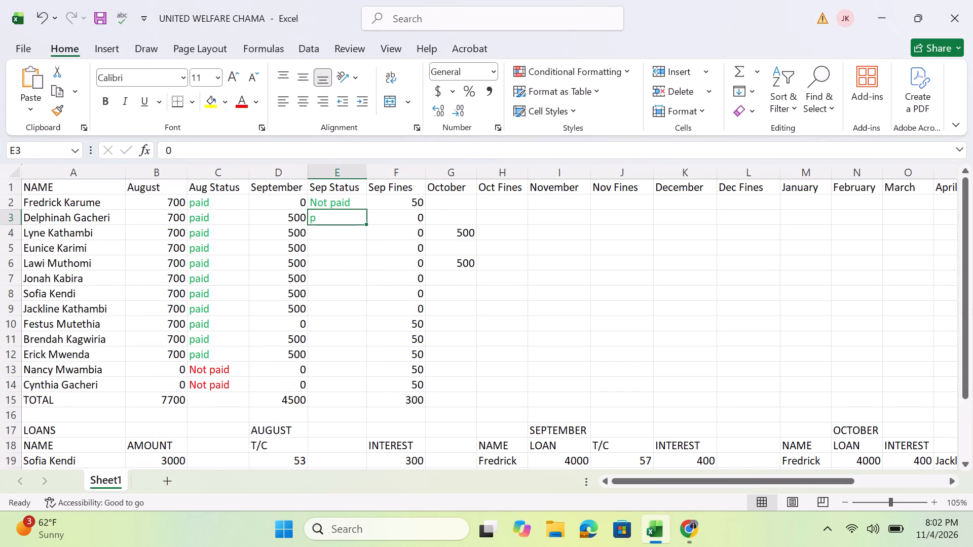
key("BackSpace")
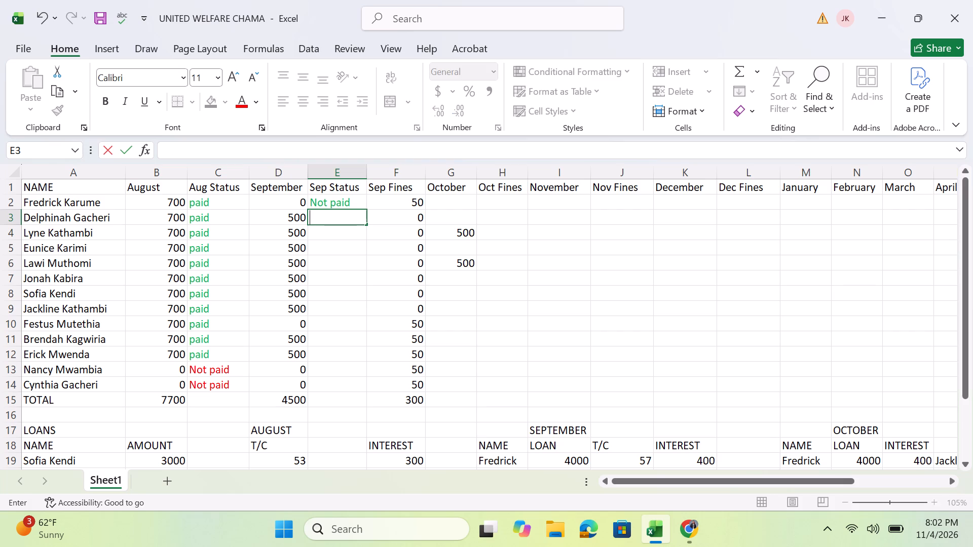
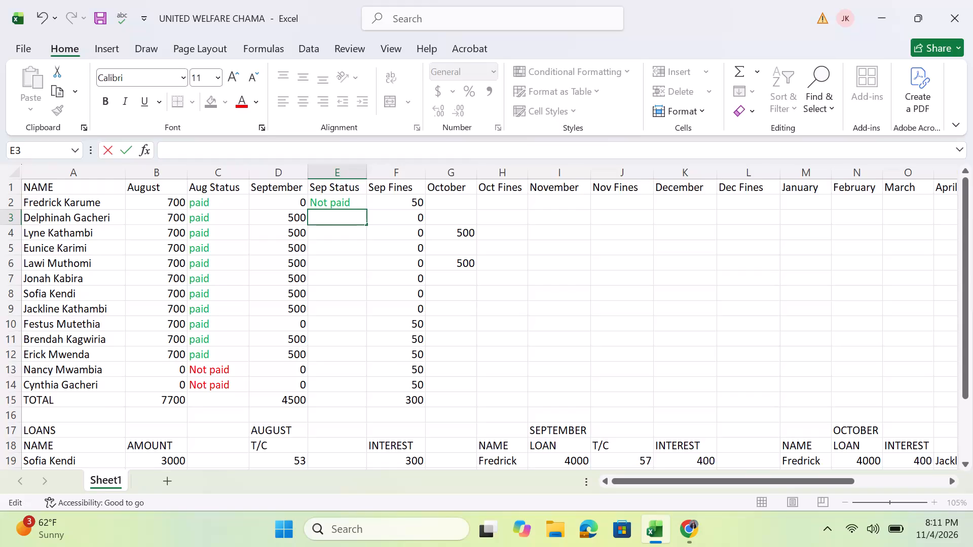
Enter "paid" in Sep Status cells E3 through E9.
type("pa")
type("id")
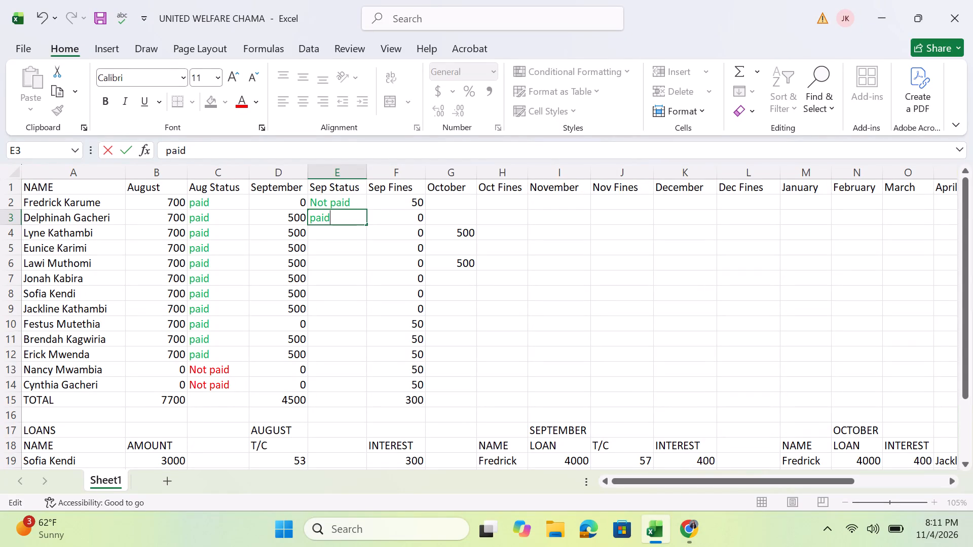
key("Return")
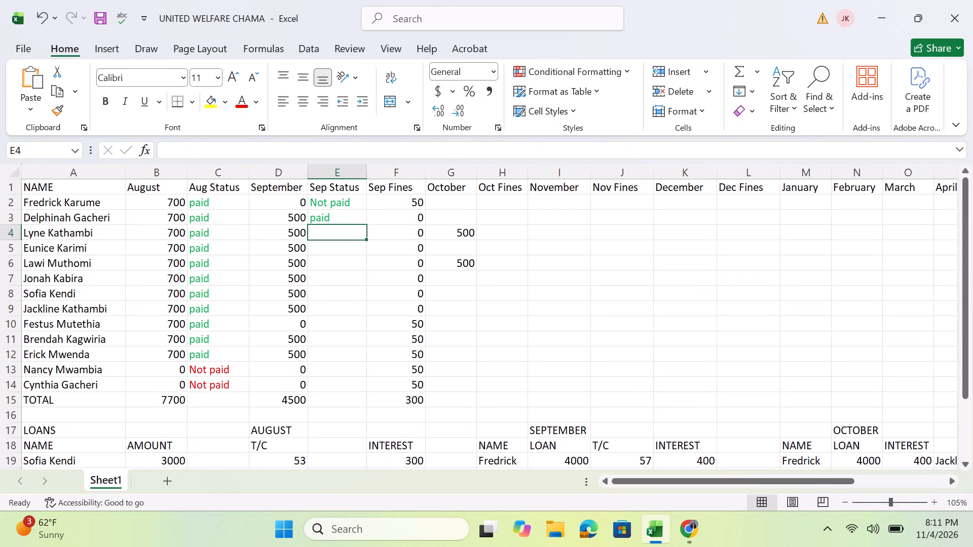
type("paid")
key("Return")
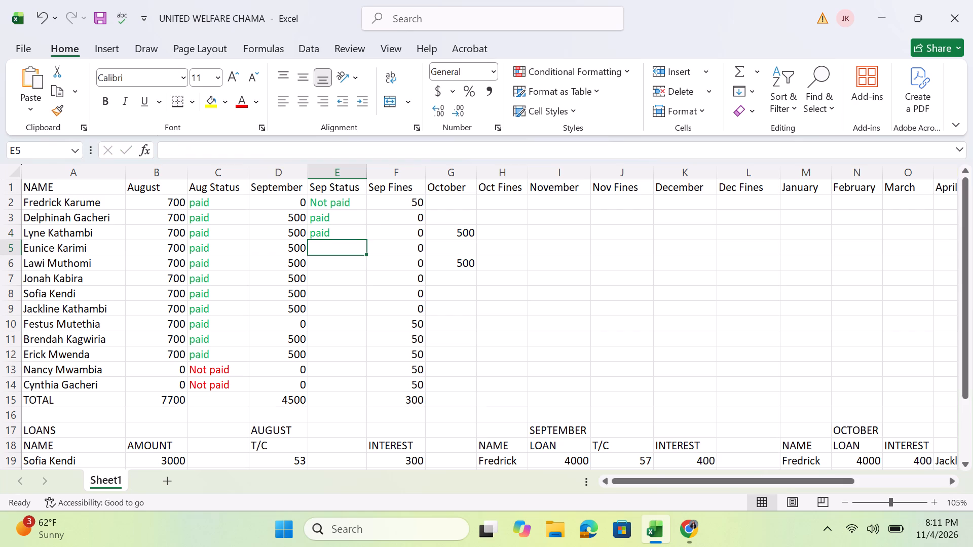
key("p")
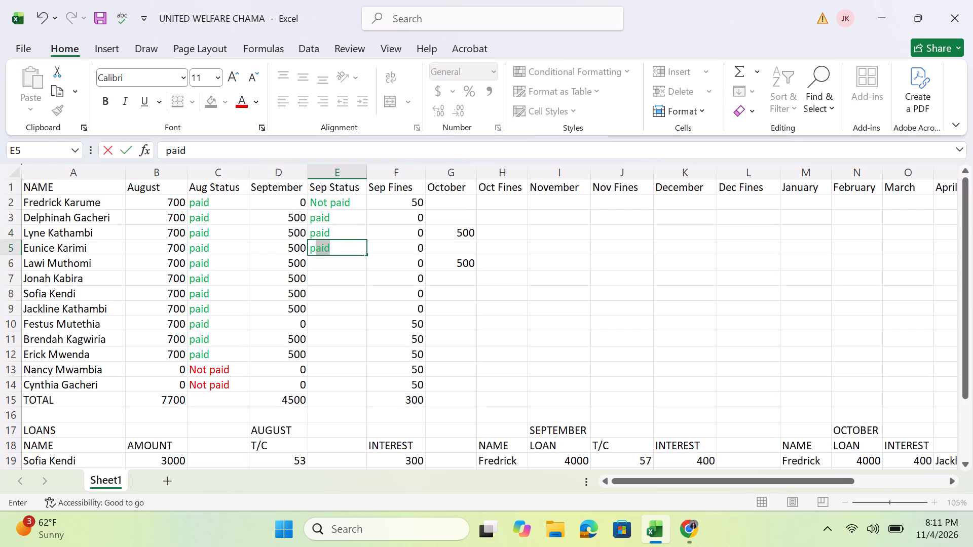
key("Return")
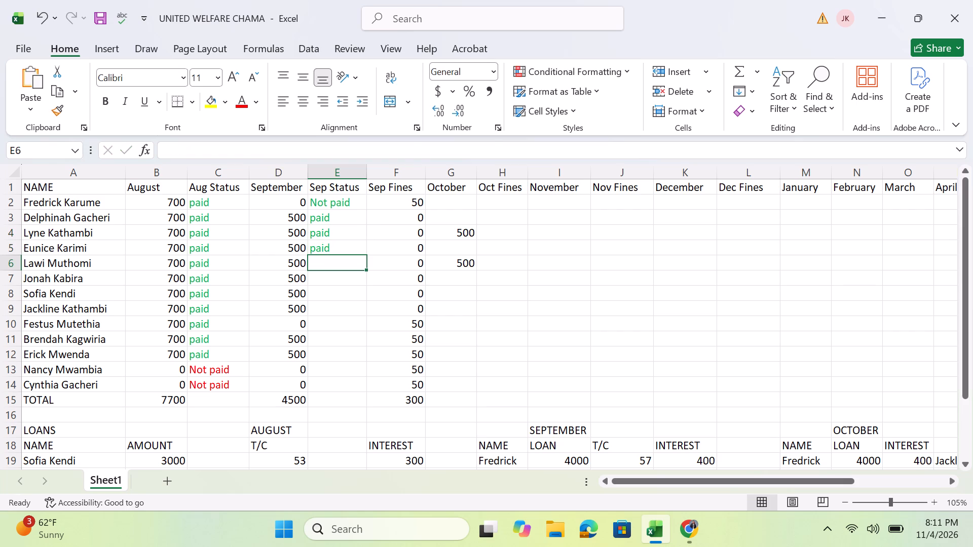
key("p")
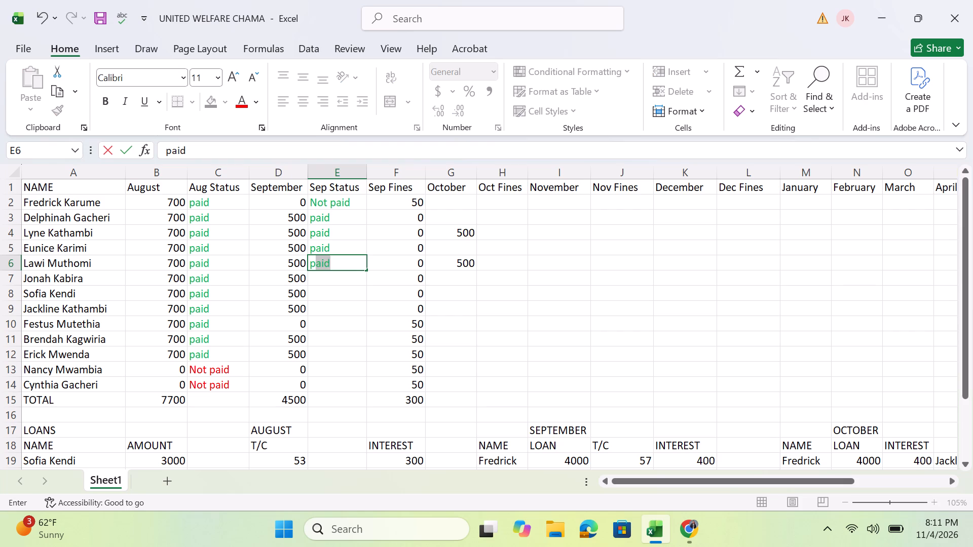
key("Return")
key("p")
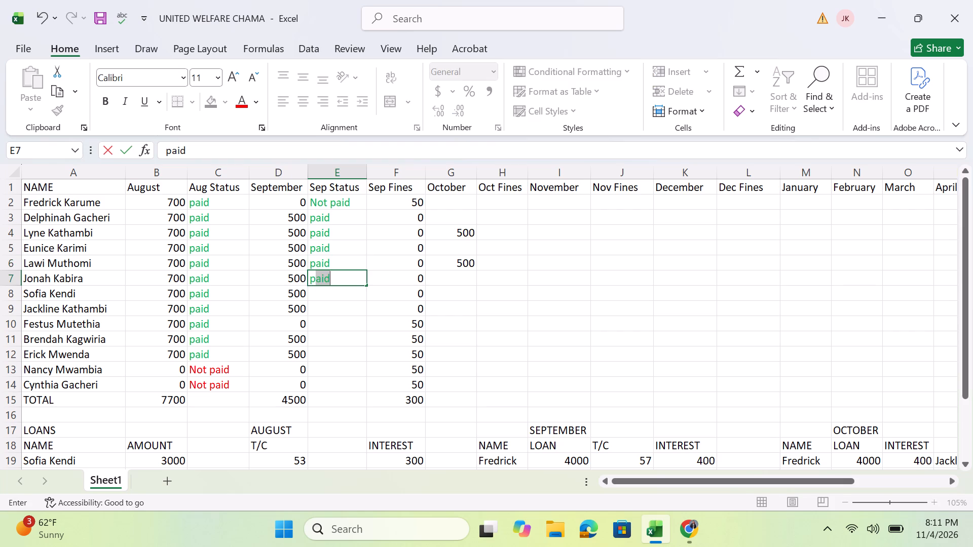
key("Return")
key("p")
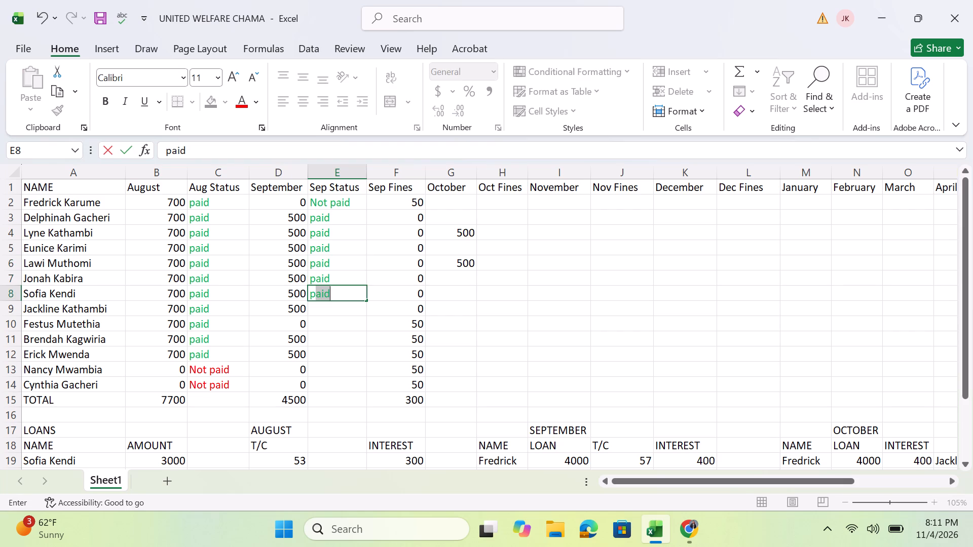
key("Return")
key("p")
key("Return")
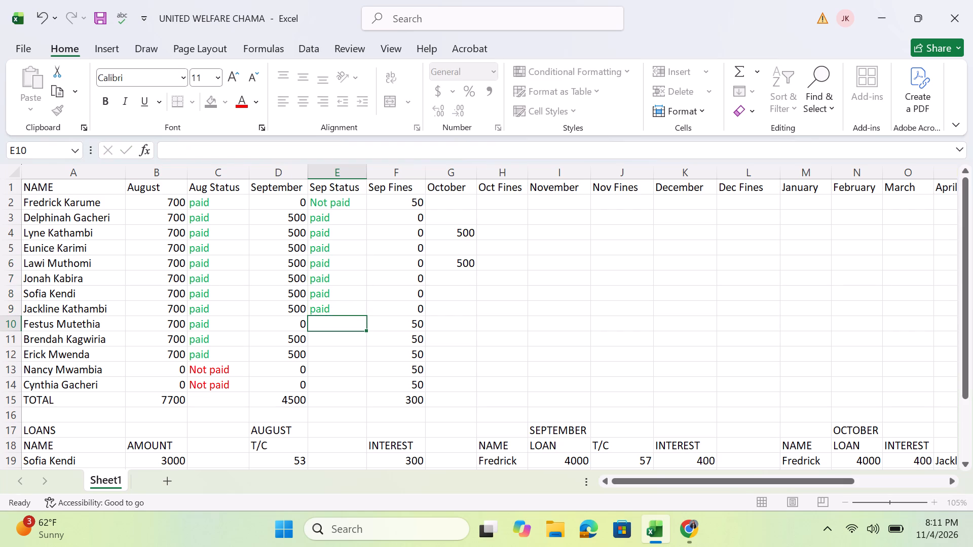
Complete the Sep Status column with "Not paid" in E10, "paid" in E11 and E12, and "Not paid" in E13 and E14.
type("no")
key("Return")
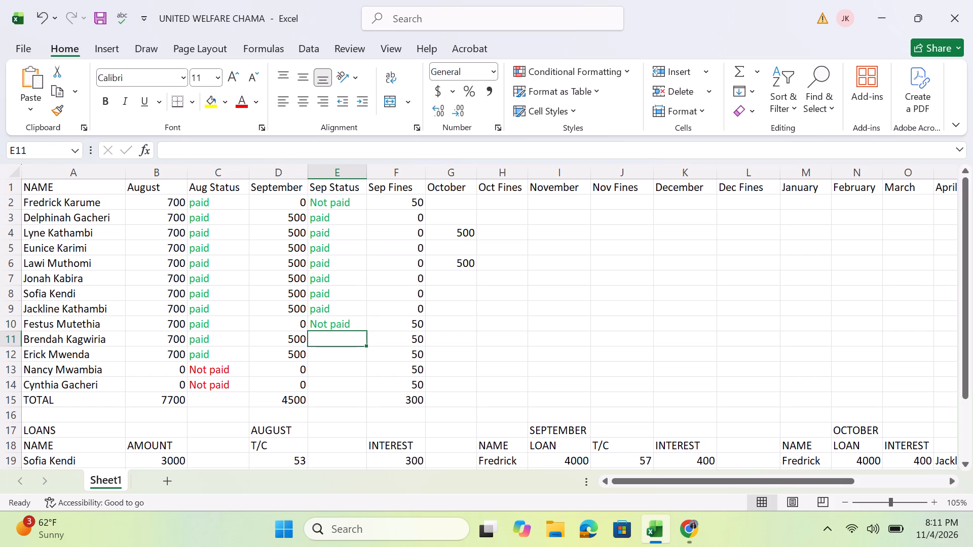
key("p")
key("Return")
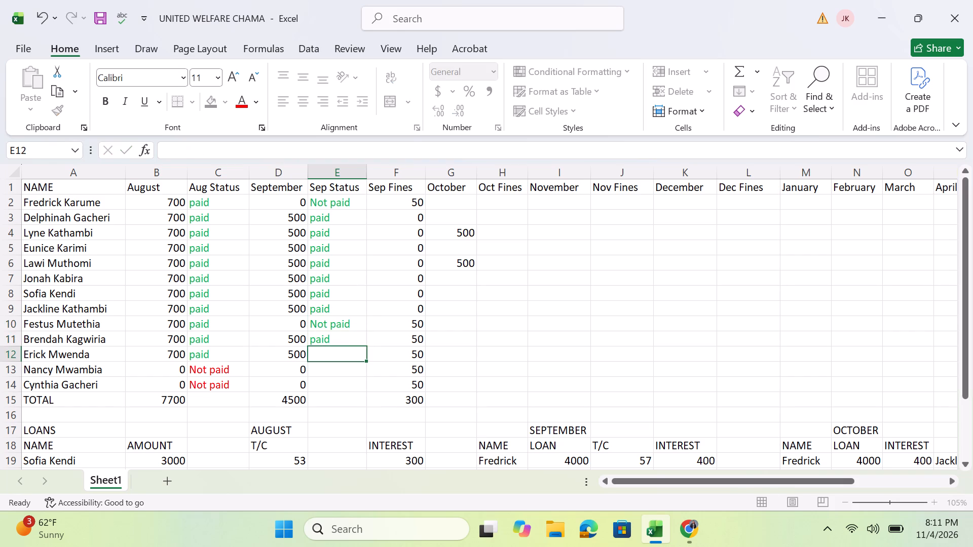
key("p")
key("Return")
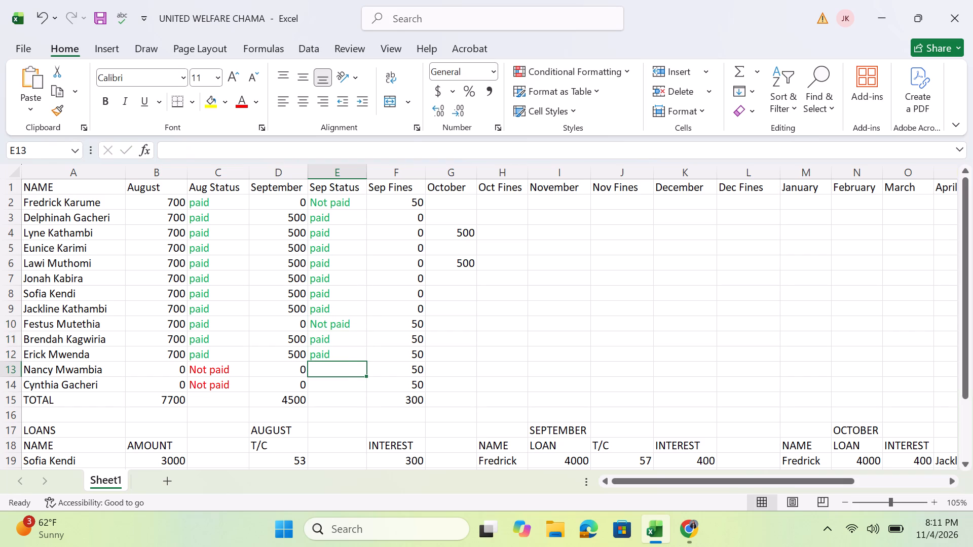
key("n")
key("Return")
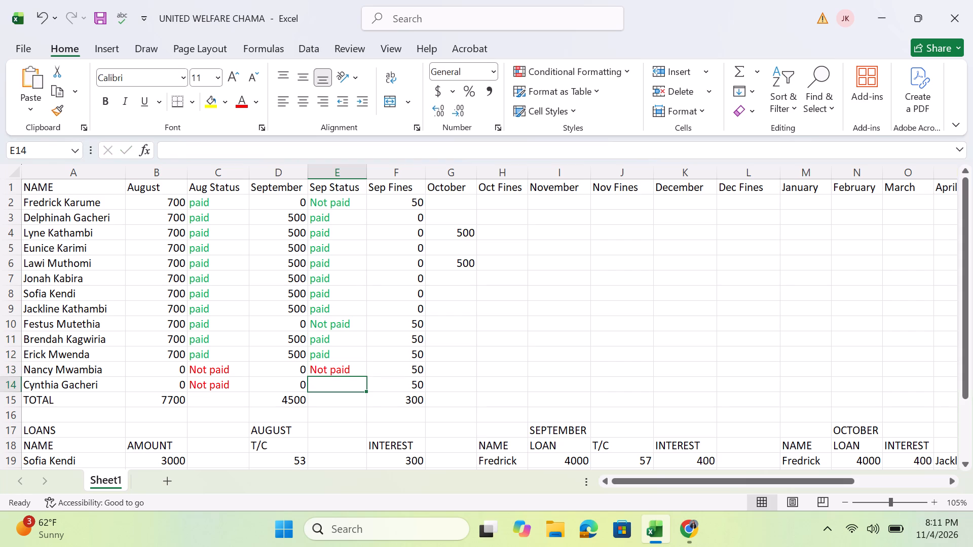
key("n")
key("Return")
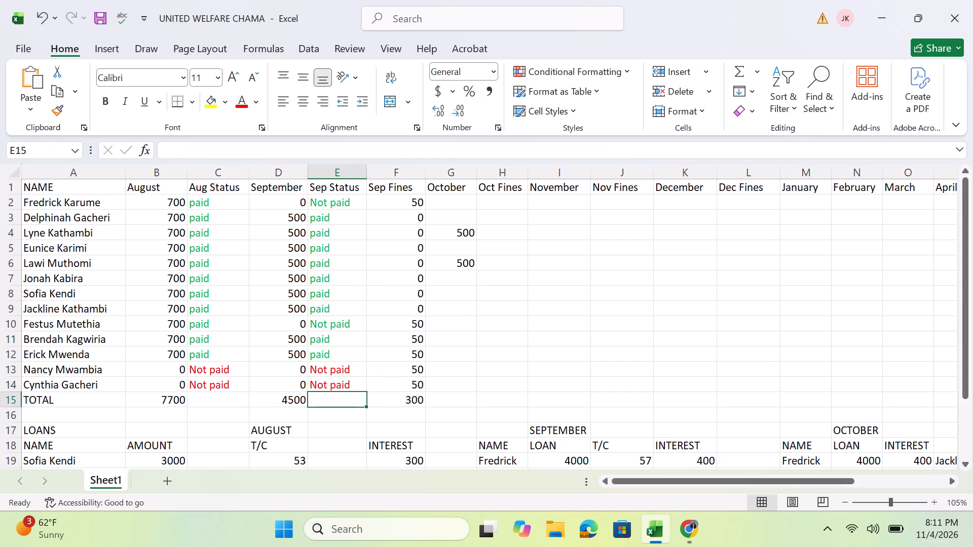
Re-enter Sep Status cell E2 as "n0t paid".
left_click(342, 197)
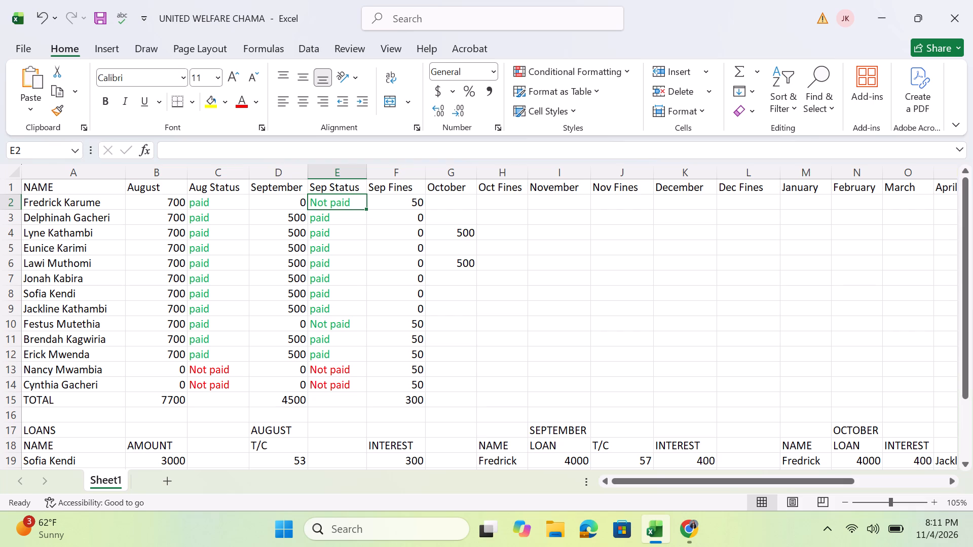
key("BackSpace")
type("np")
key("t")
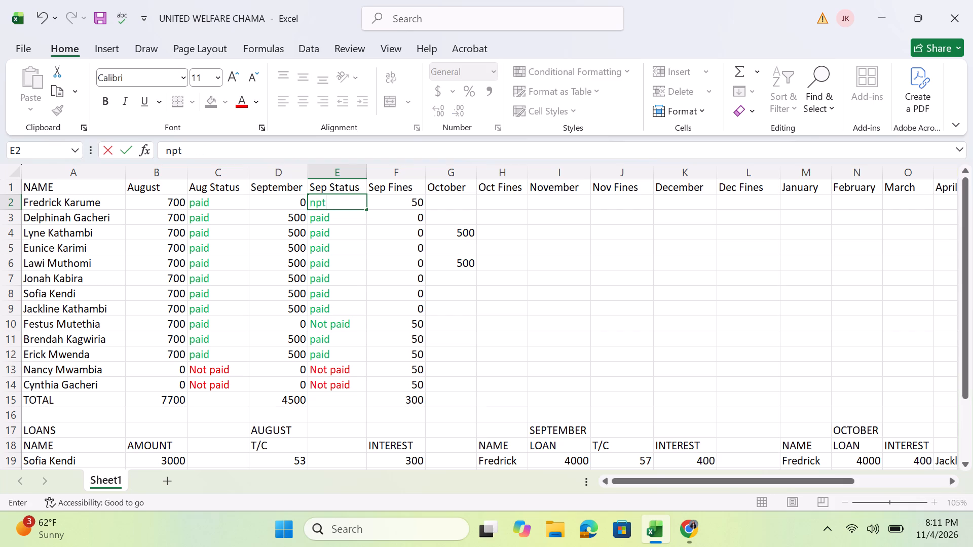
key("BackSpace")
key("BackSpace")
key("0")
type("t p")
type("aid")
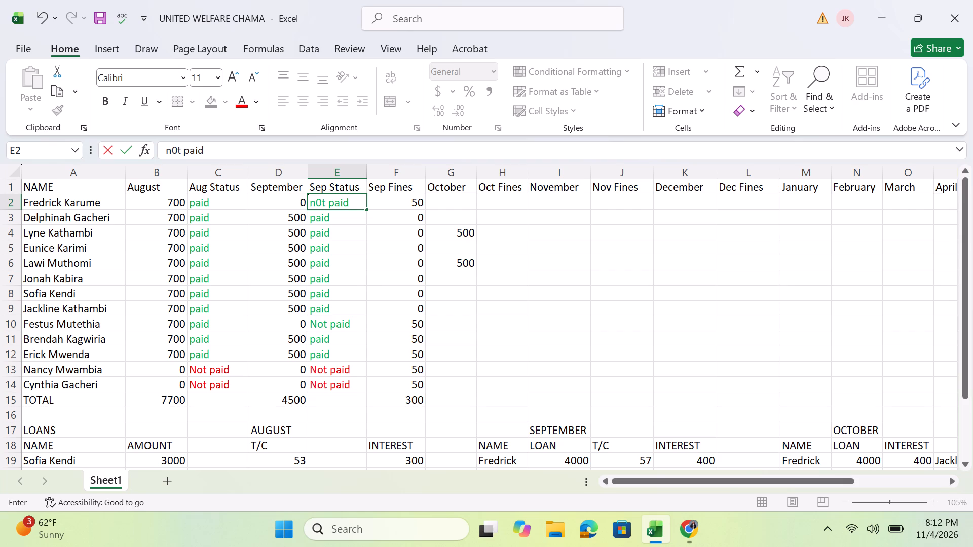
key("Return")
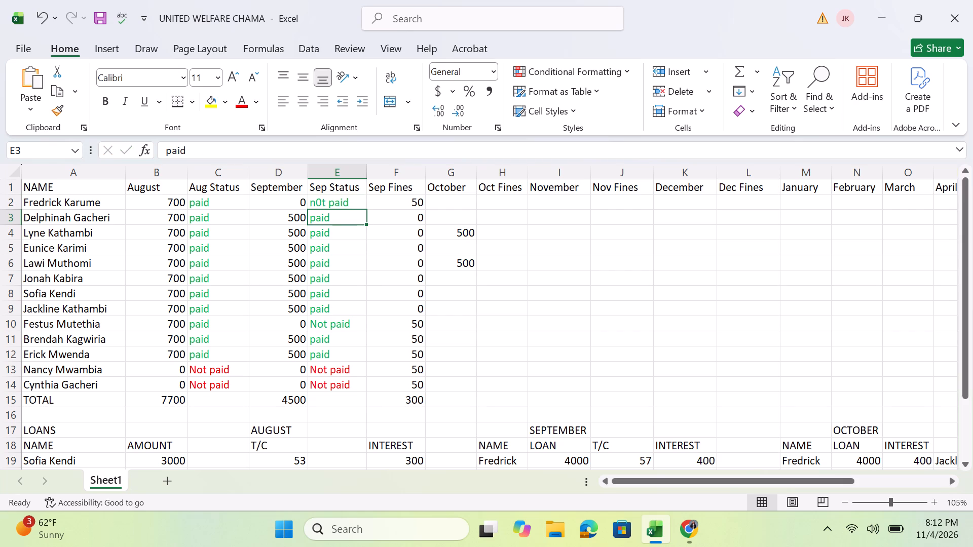
Replace the entry in Sep Status cell E2 with "not paid".
left_click(332, 205)
key("BackSpace")
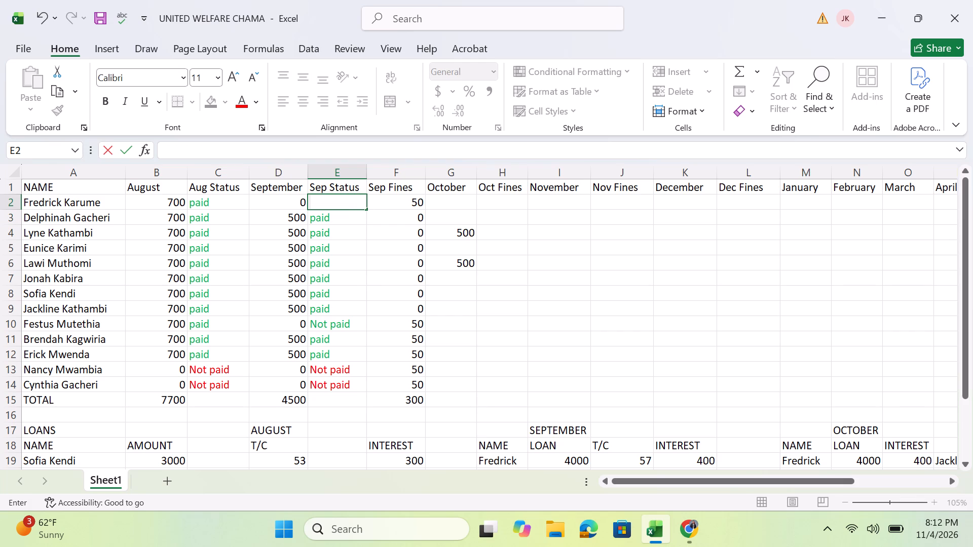
type("no")
key("t")
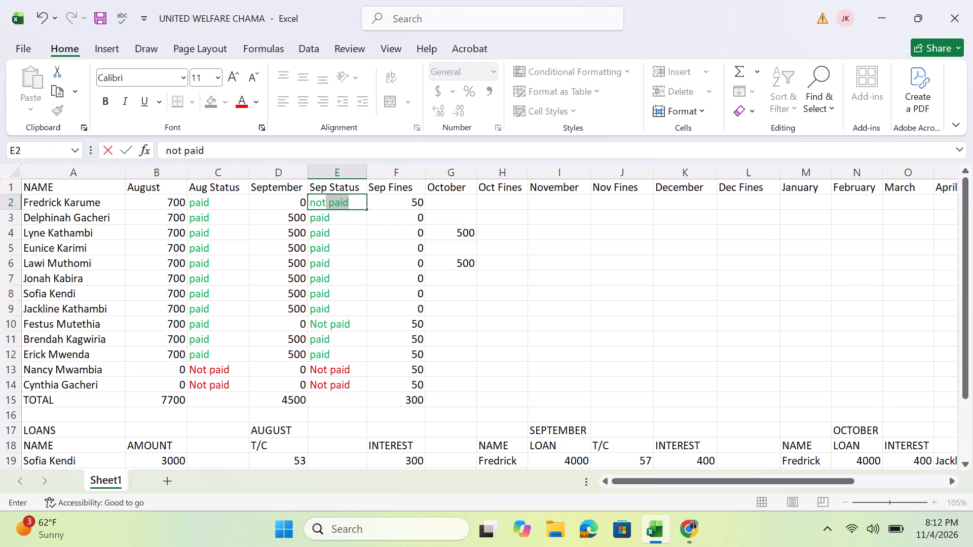
left_click(350, 203)
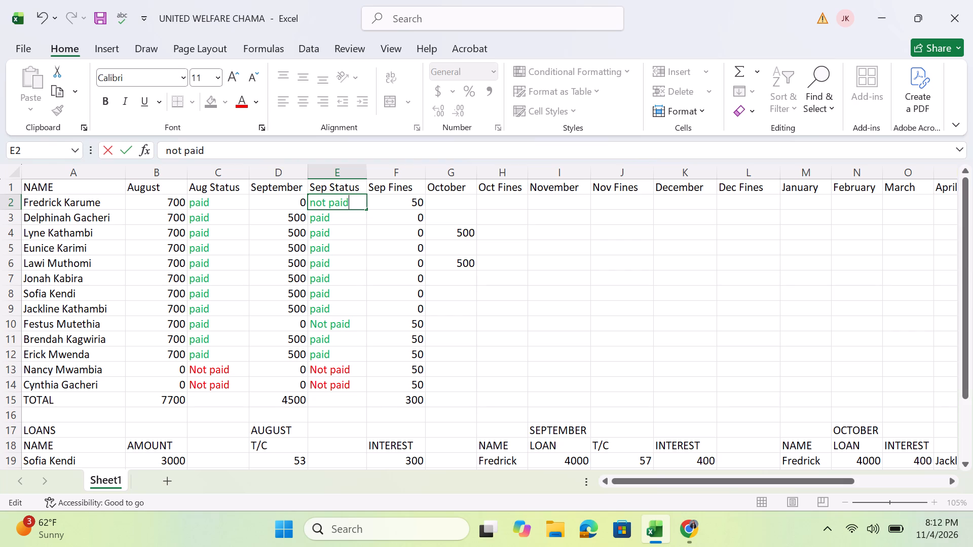
left_click_drag(367, 215, 330, 361)
scroll(358, 258, "up", 1)
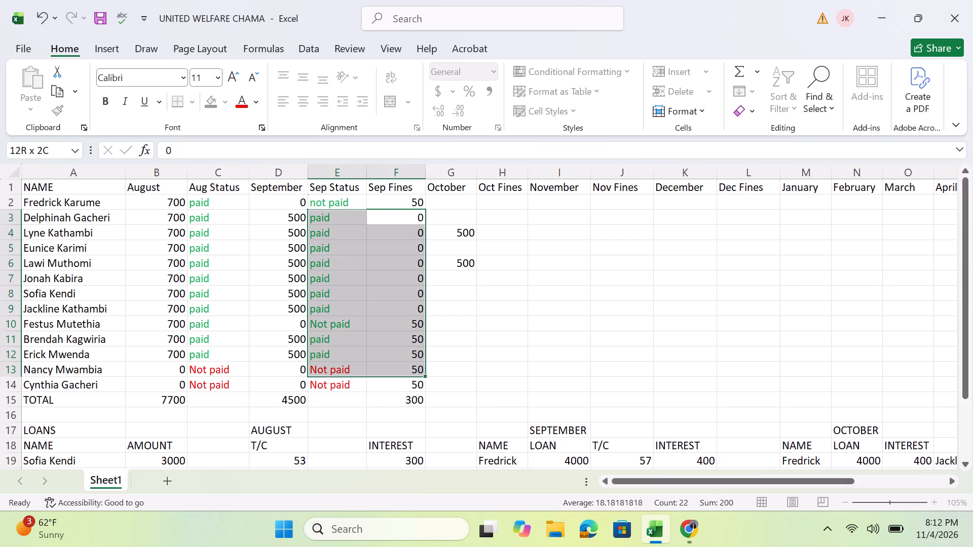
left_click_drag(330, 361, 324, 383)
scroll(330, 361, "up", 1)
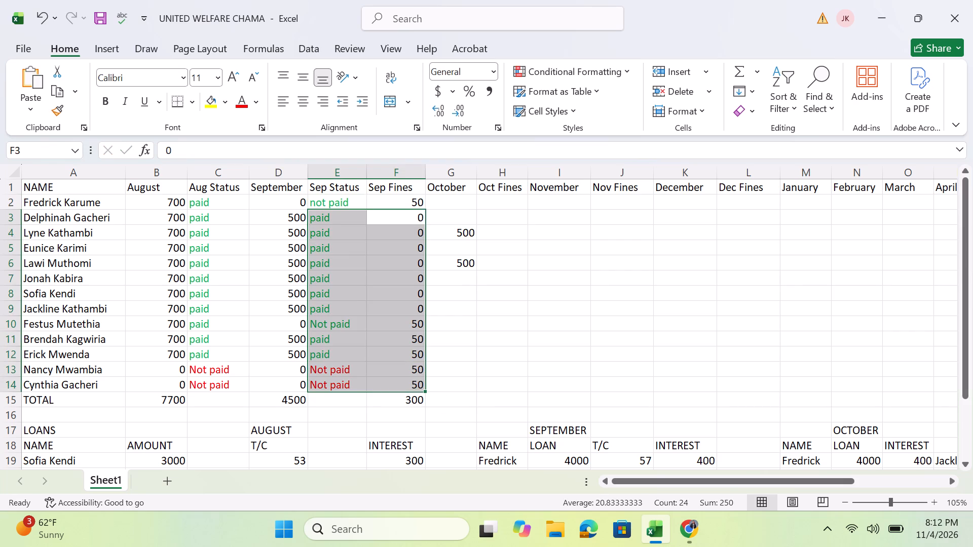
left_click(582, 297)
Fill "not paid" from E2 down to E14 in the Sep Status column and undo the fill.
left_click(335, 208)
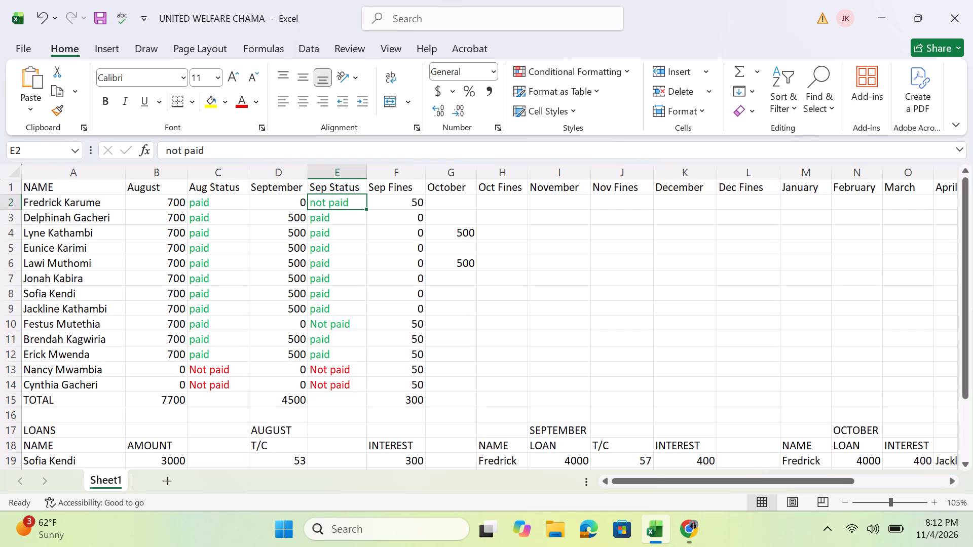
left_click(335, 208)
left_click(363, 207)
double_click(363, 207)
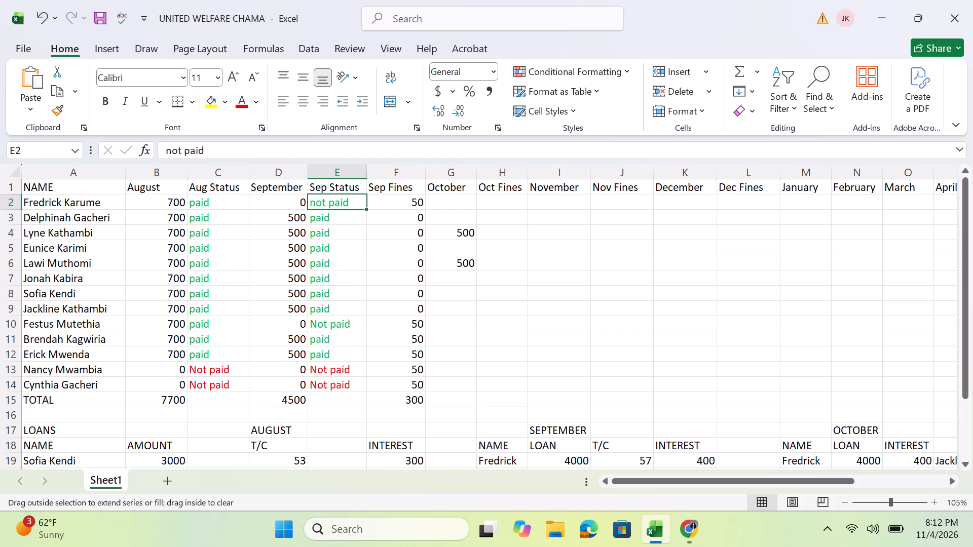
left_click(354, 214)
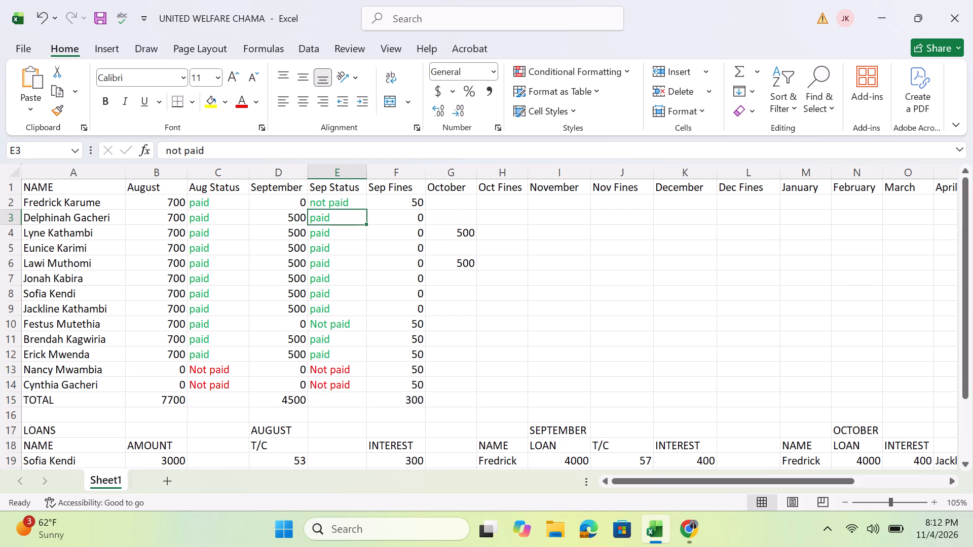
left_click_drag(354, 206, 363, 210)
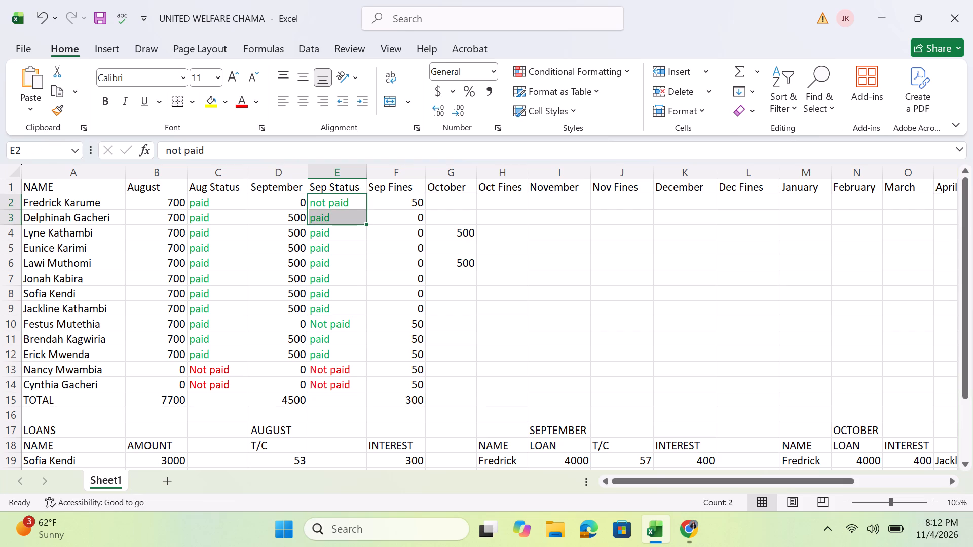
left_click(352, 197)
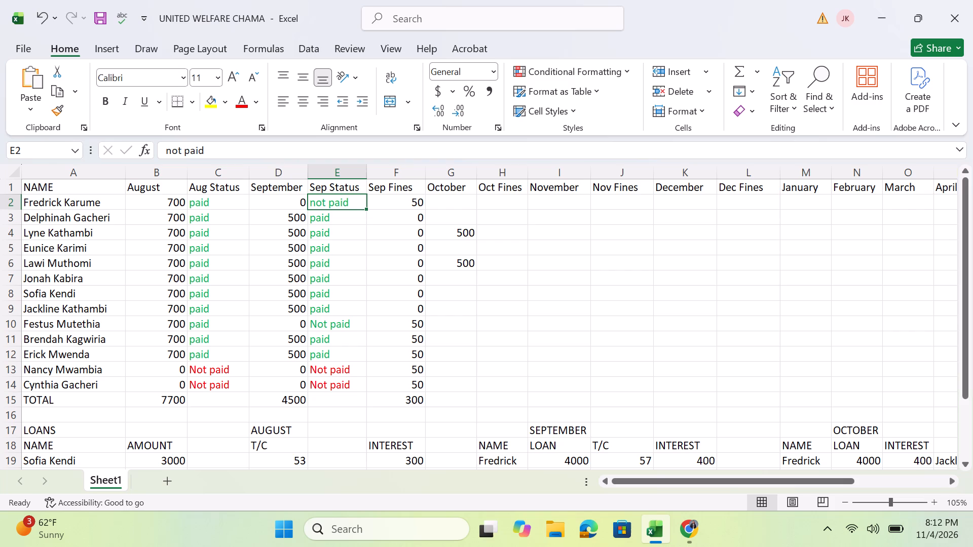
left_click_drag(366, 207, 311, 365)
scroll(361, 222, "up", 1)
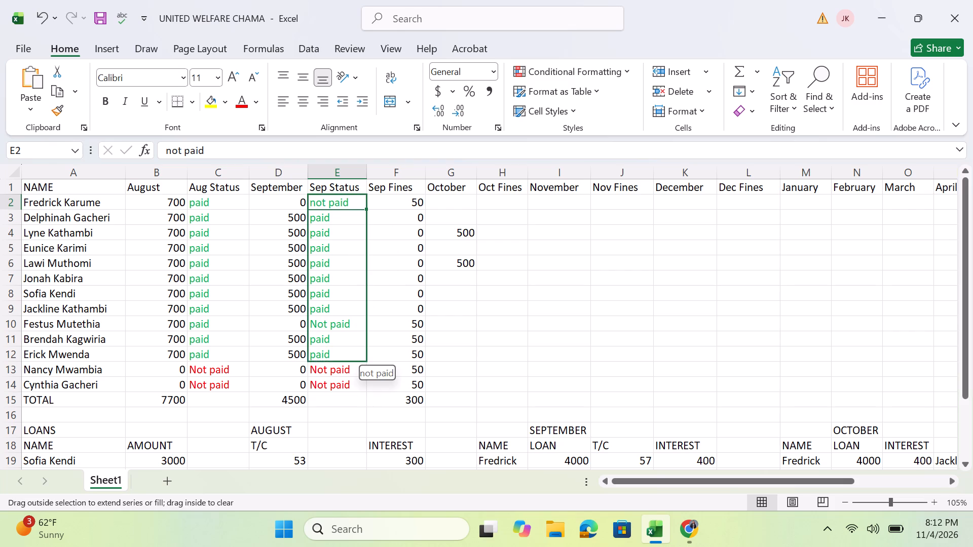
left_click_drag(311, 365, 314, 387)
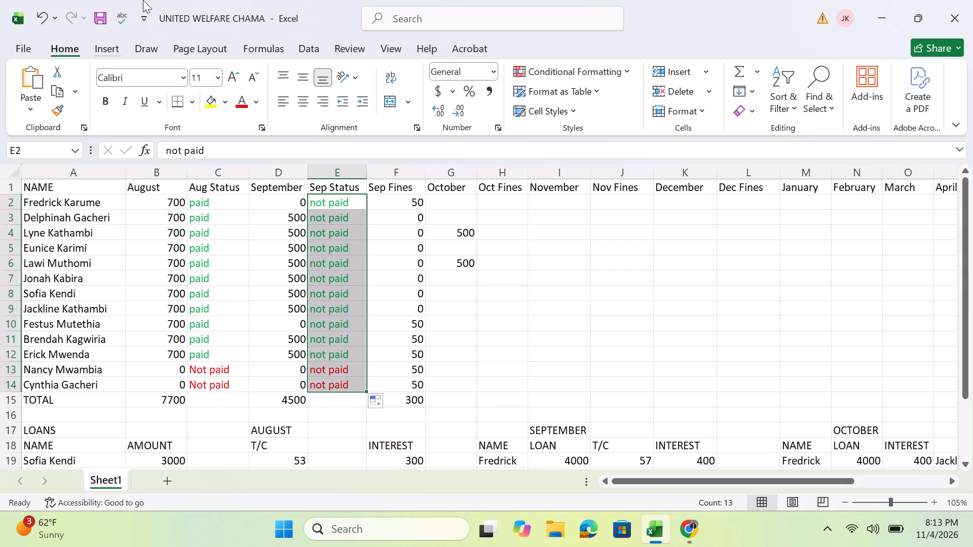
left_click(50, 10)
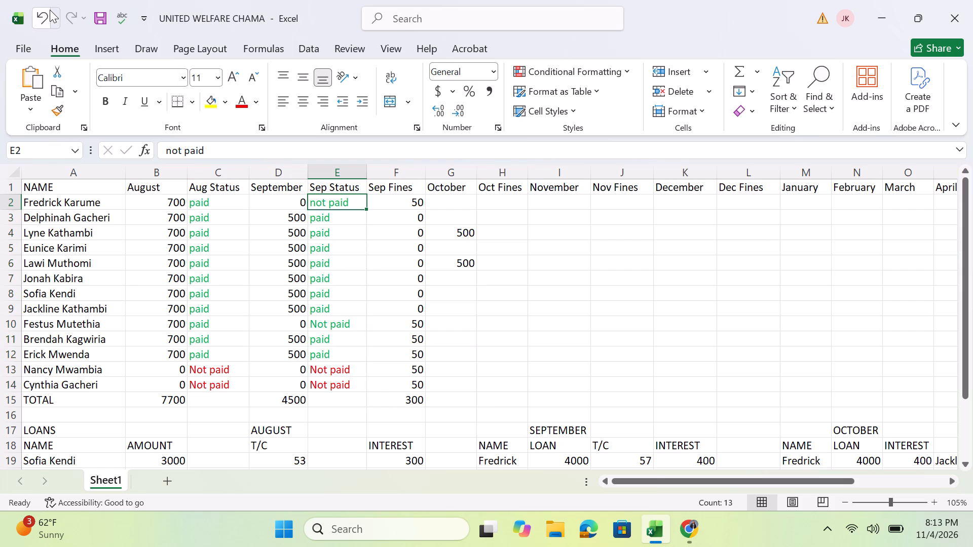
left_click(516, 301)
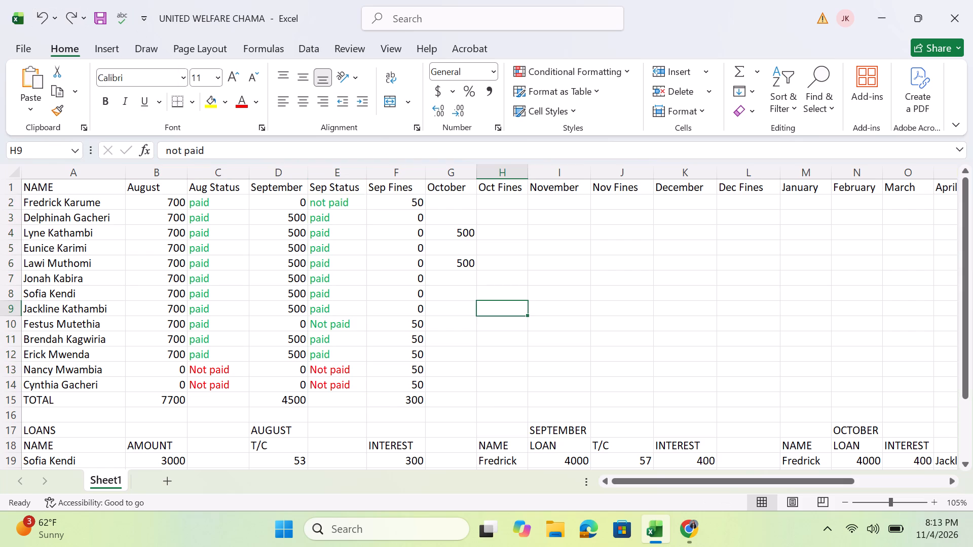
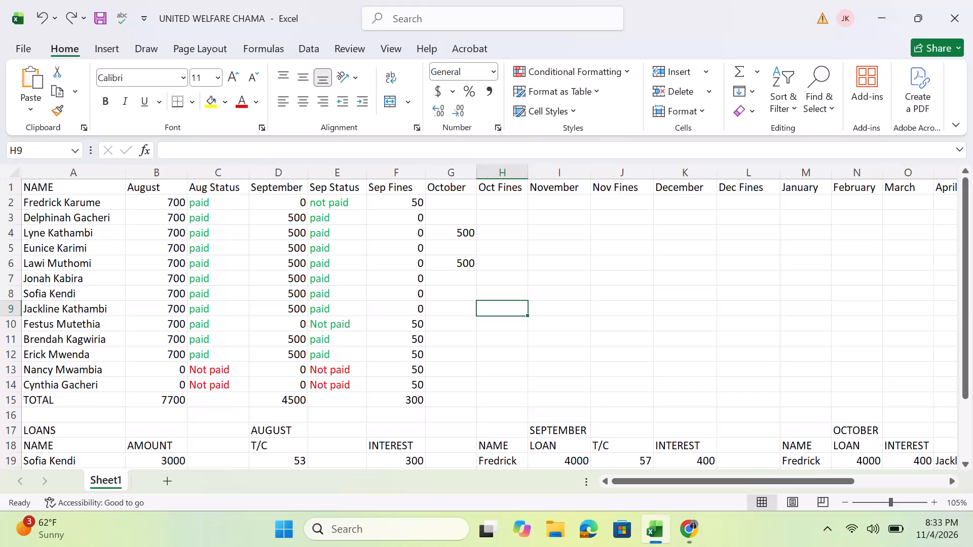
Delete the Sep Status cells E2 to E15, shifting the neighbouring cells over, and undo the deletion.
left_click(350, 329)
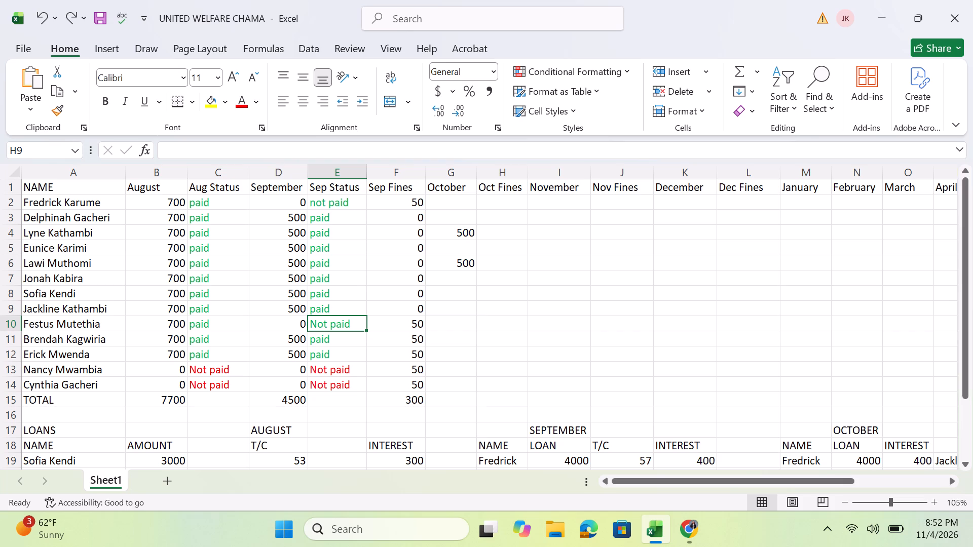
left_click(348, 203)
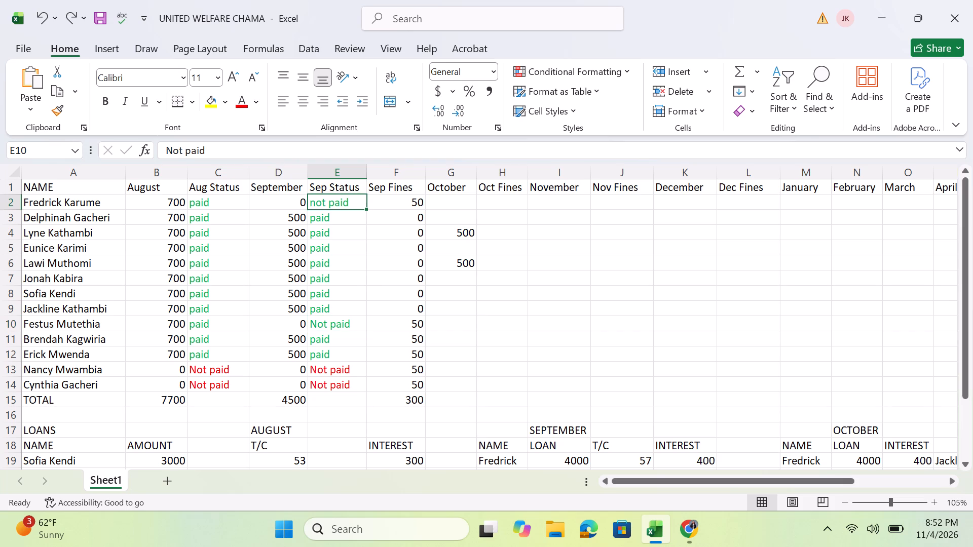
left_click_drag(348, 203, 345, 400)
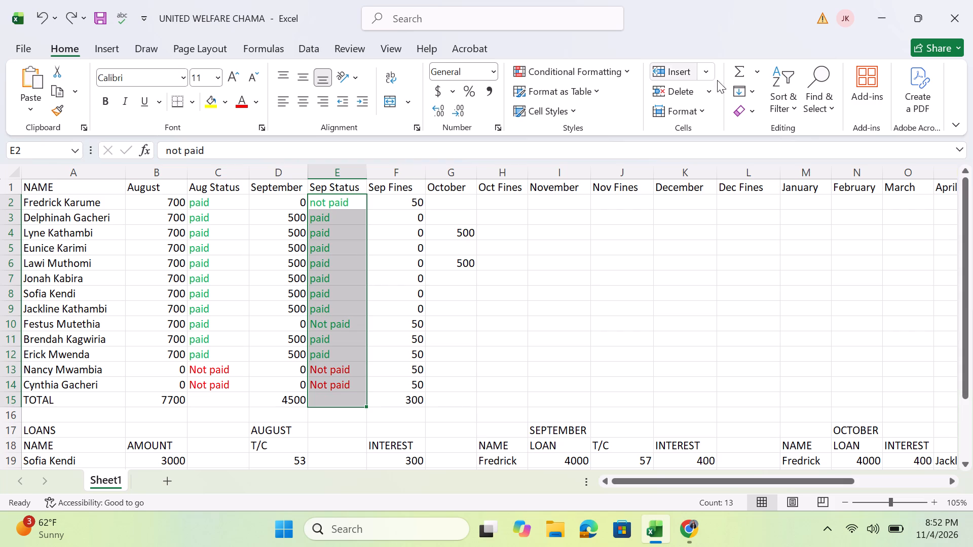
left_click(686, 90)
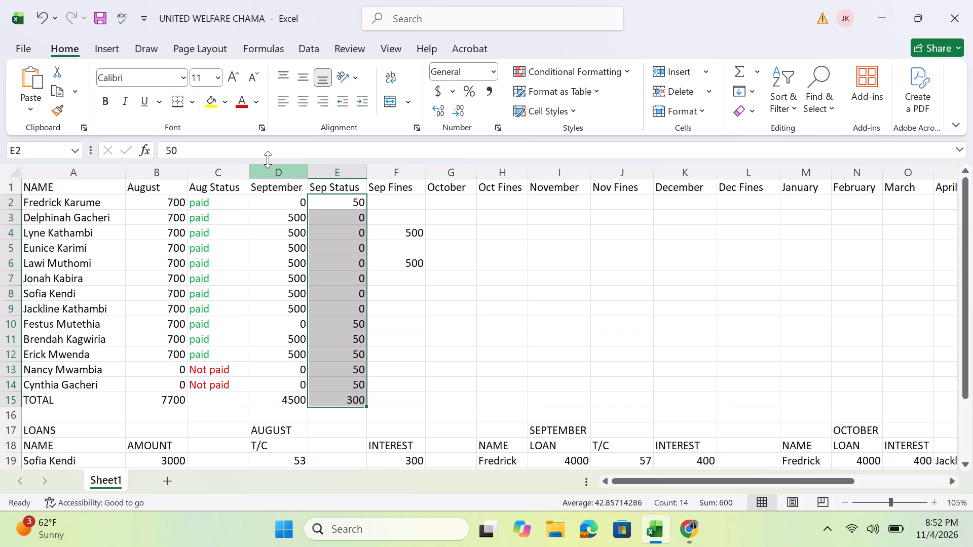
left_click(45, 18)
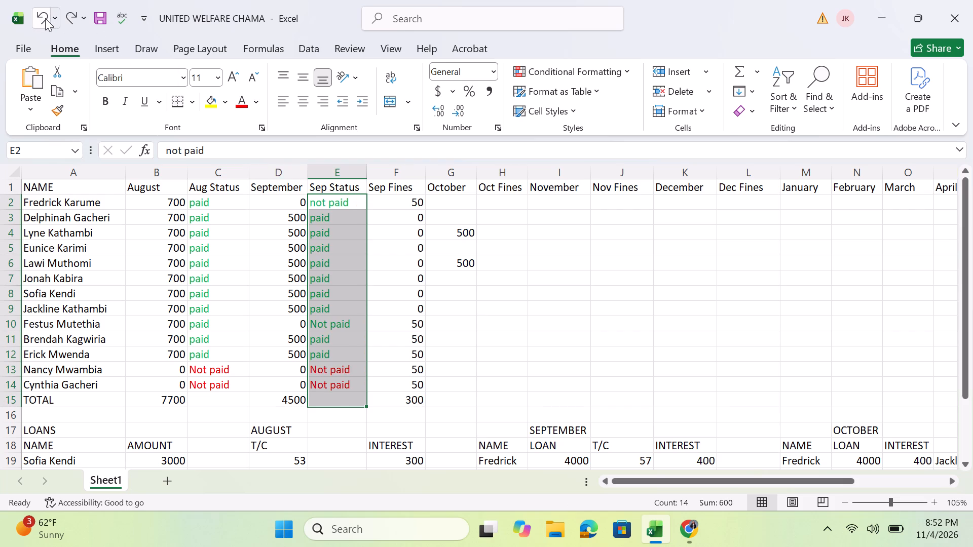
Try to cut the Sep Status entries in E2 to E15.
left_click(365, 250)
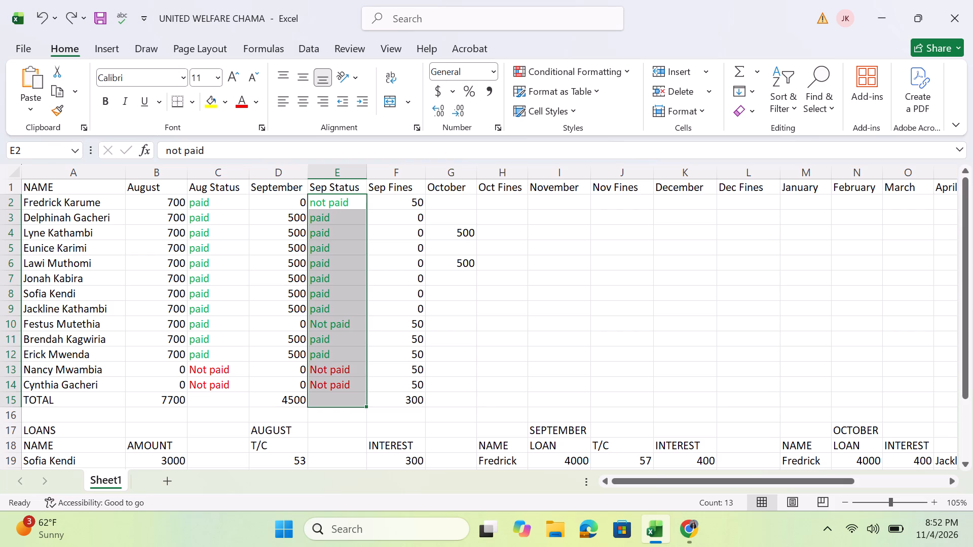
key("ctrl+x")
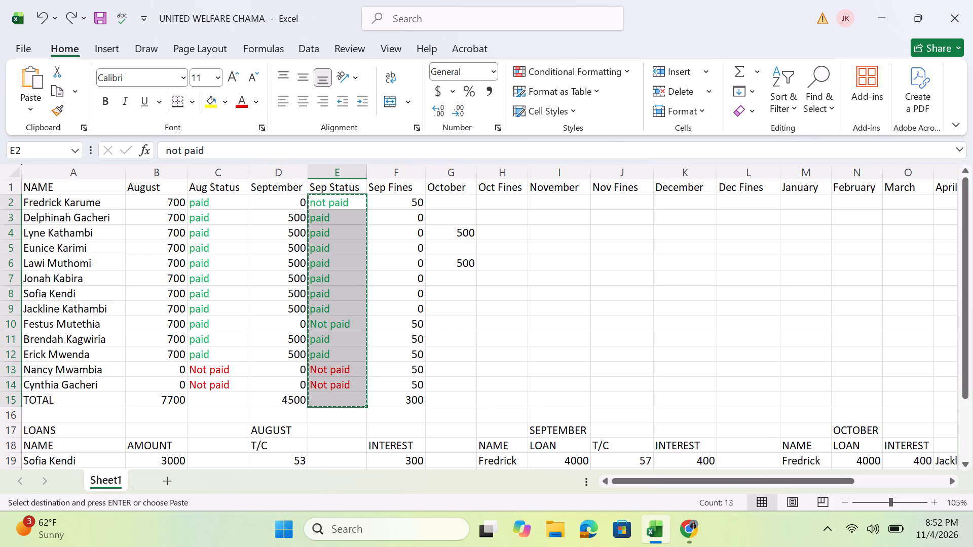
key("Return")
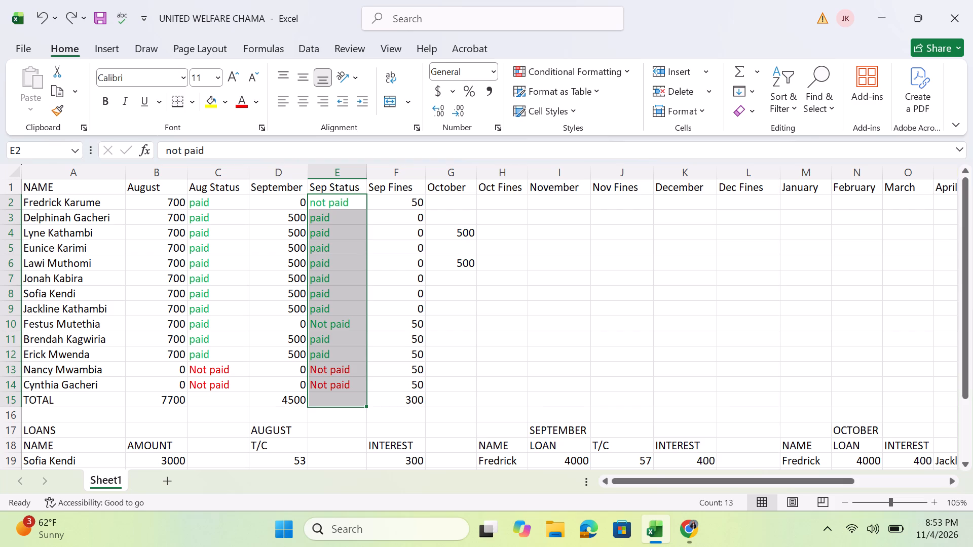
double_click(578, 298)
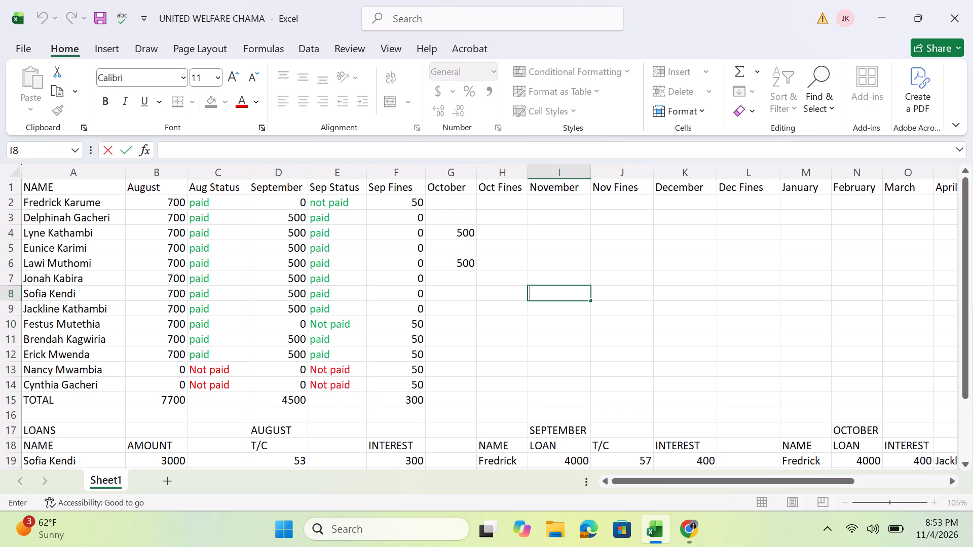
Select the first Sep Status entry in cell E2.
left_click(354, 203)
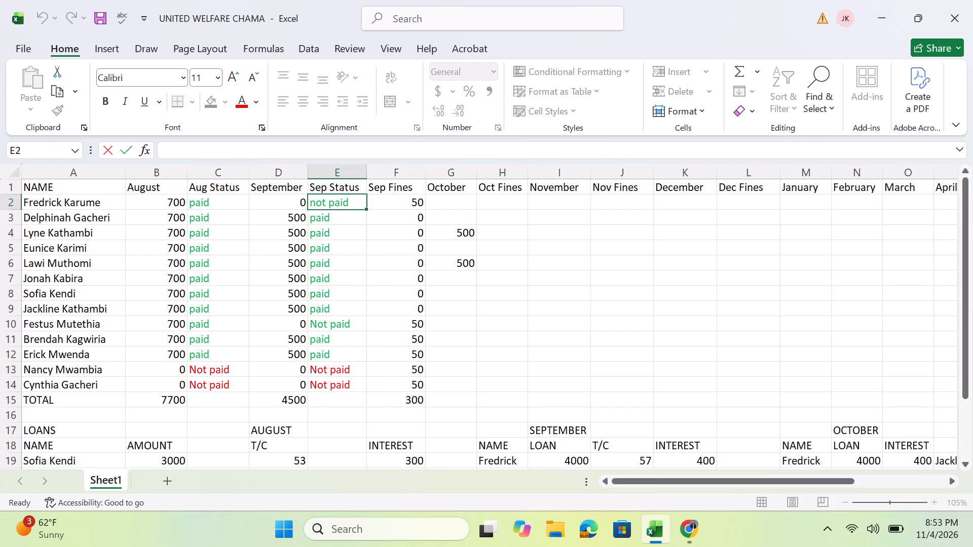
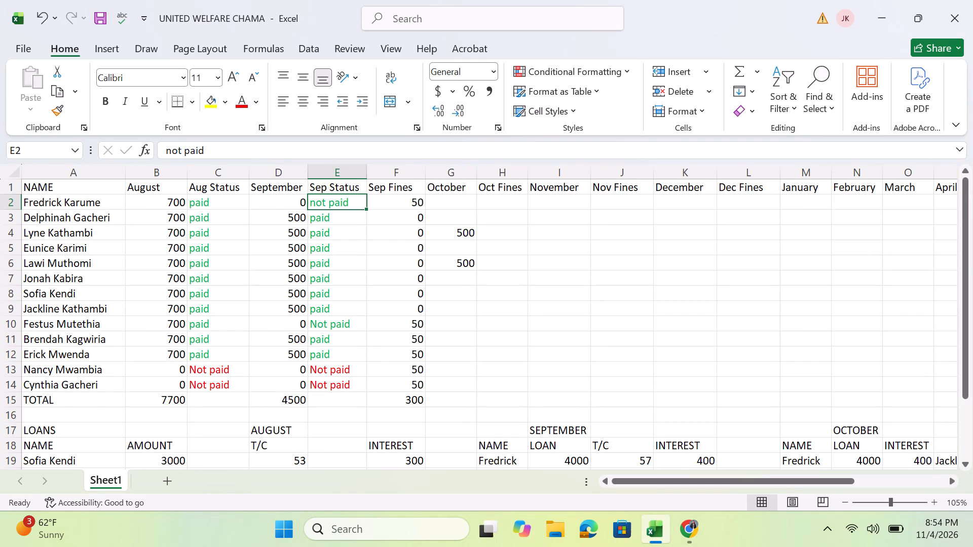
Fill the "not paid" entry from cell E2 down the Sep Status column through E14.
left_click(629, 136)
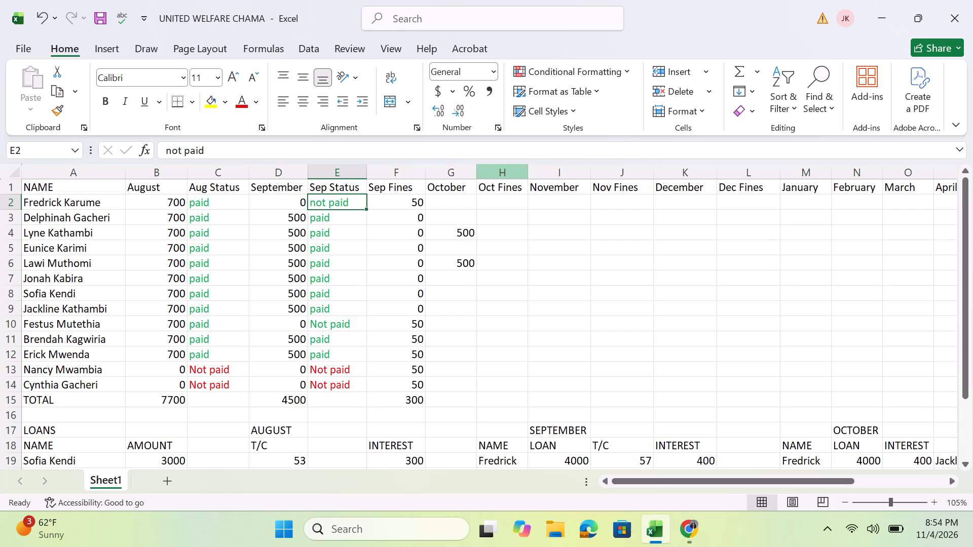
left_click_drag(370, 209, 372, 301)
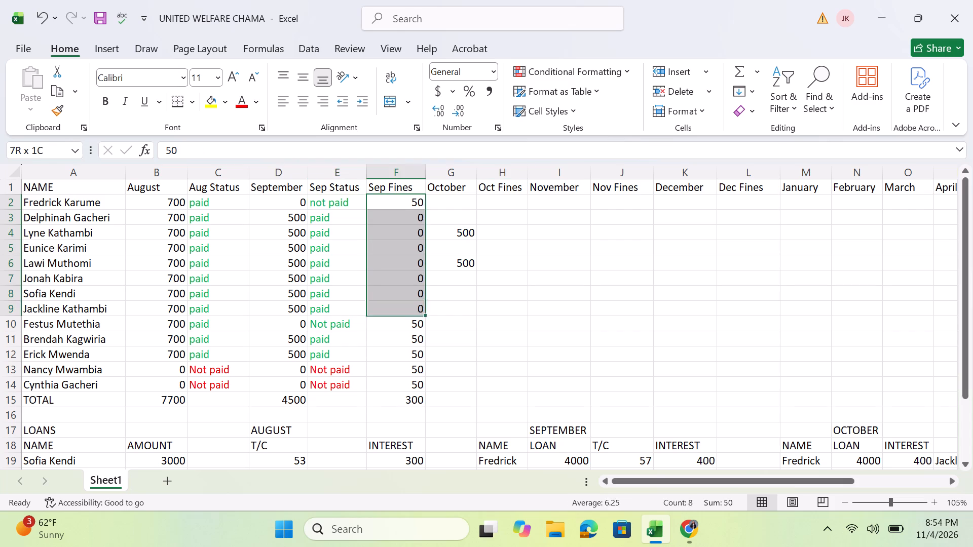
left_click_drag(372, 301, 351, 297)
left_click_drag(356, 271, 354, 206)
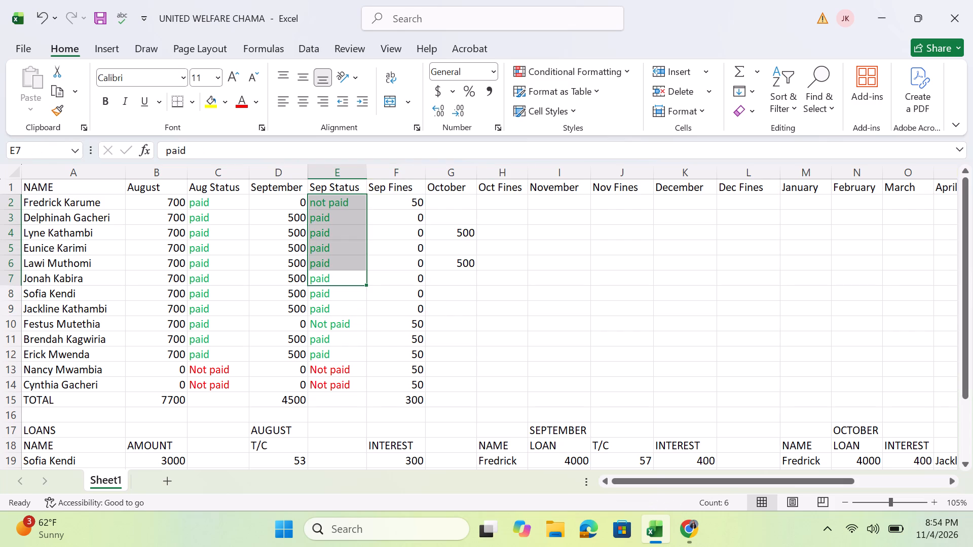
left_click(354, 206)
left_click_drag(364, 209, 347, 405)
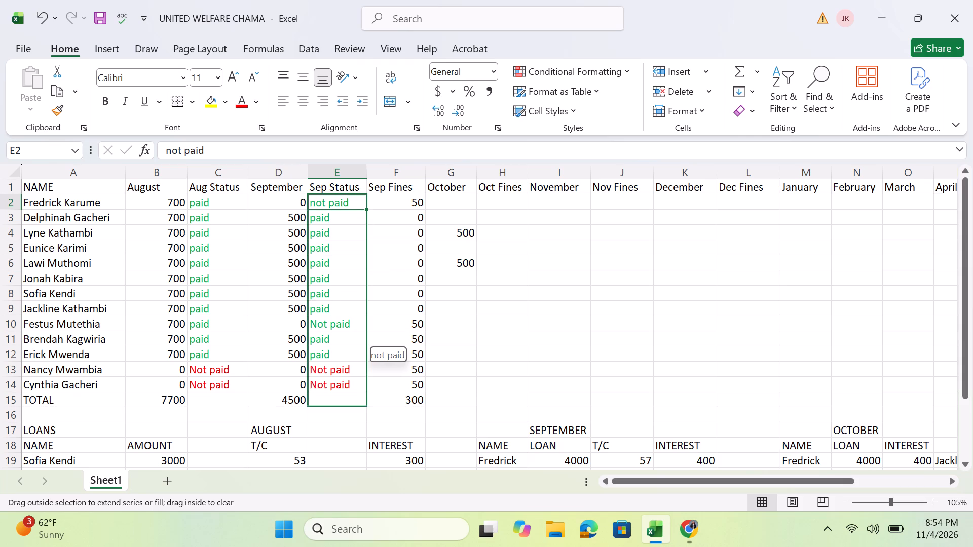
left_click_drag(347, 405, 348, 390)
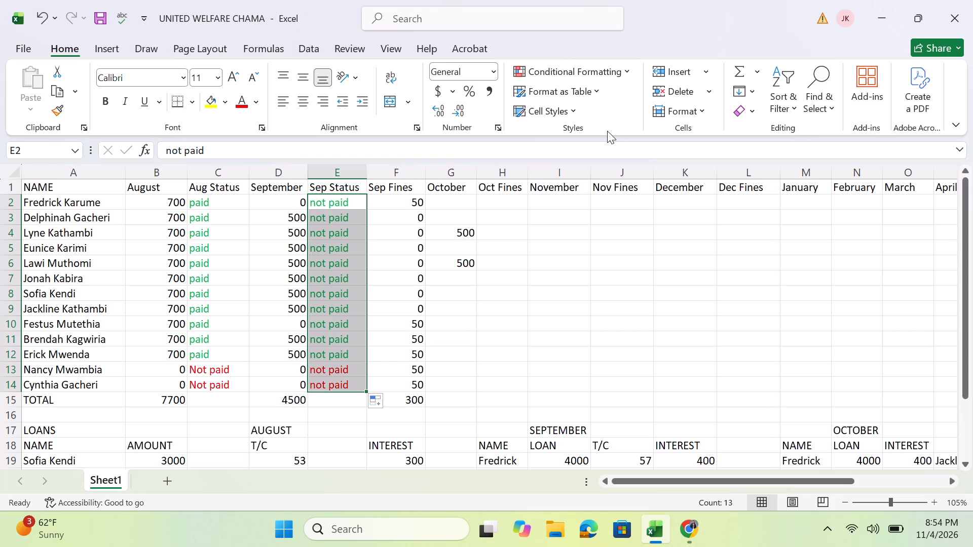
Open the conditional formatting options for the Sep Status entries in E2 to E14.
left_click(606, 76)
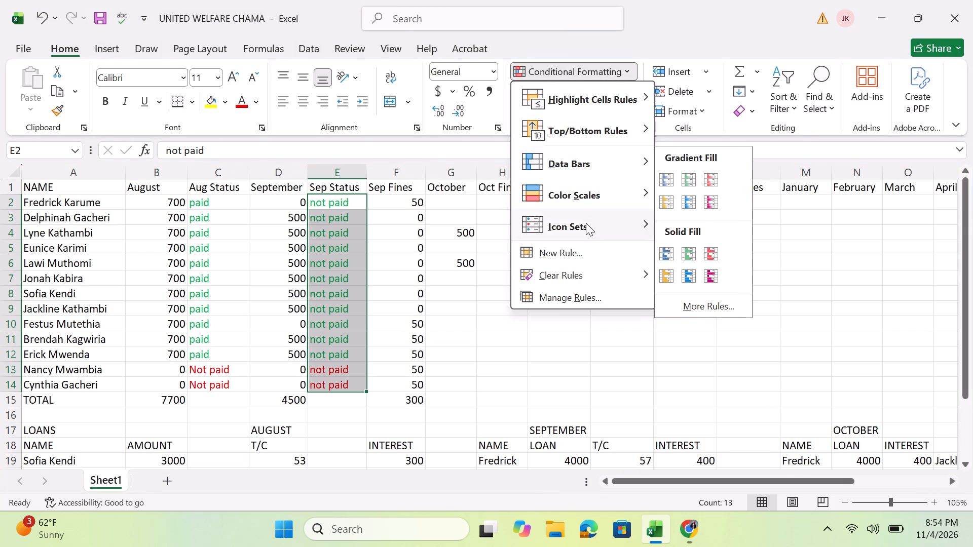
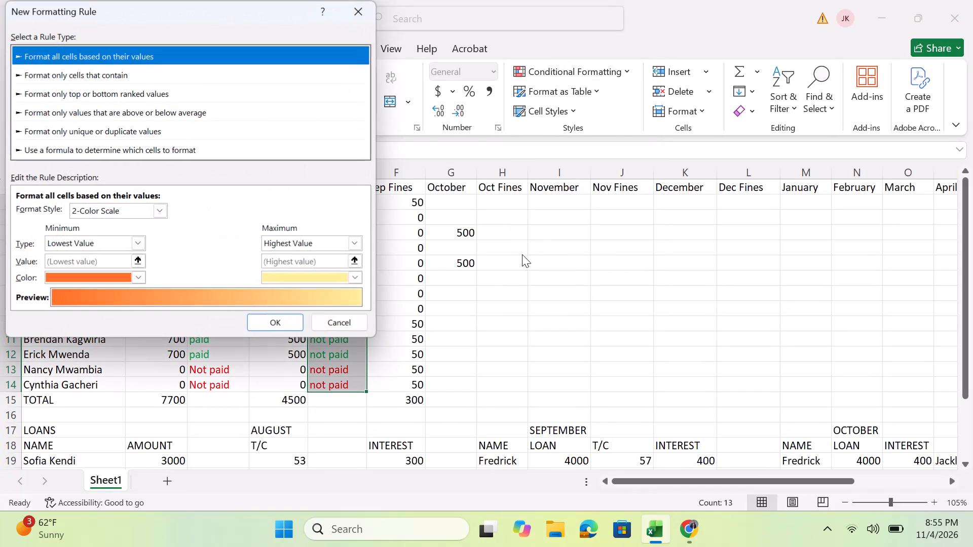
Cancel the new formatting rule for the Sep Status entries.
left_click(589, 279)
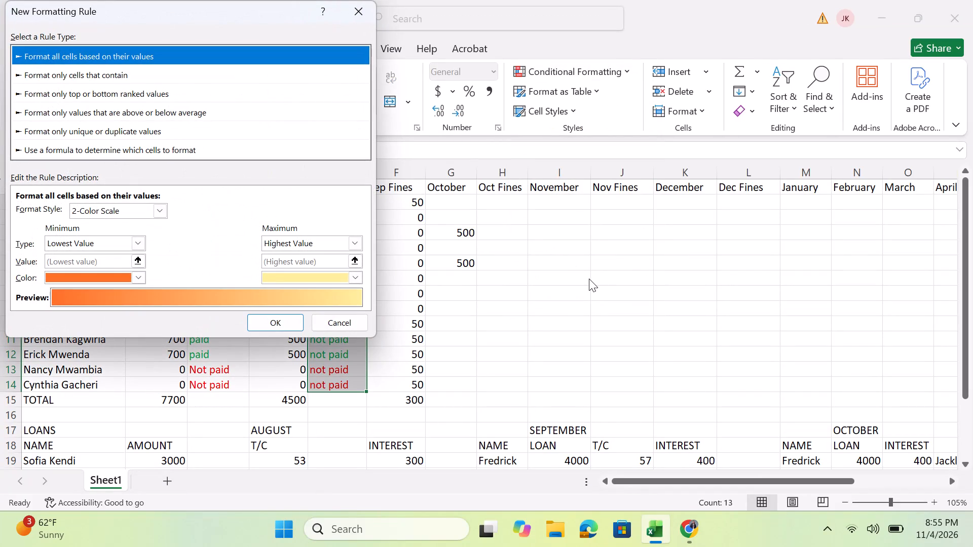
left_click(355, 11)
Clear the "not paid" entries in the Sep Status column from cell E14 up to E9.
left_click(359, 379)
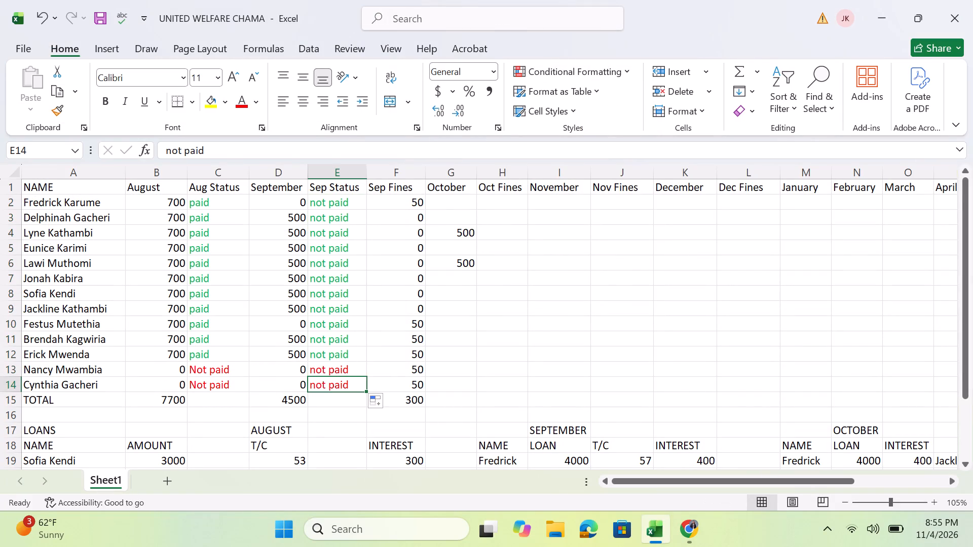
left_click(359, 382)
key("BackSpace")
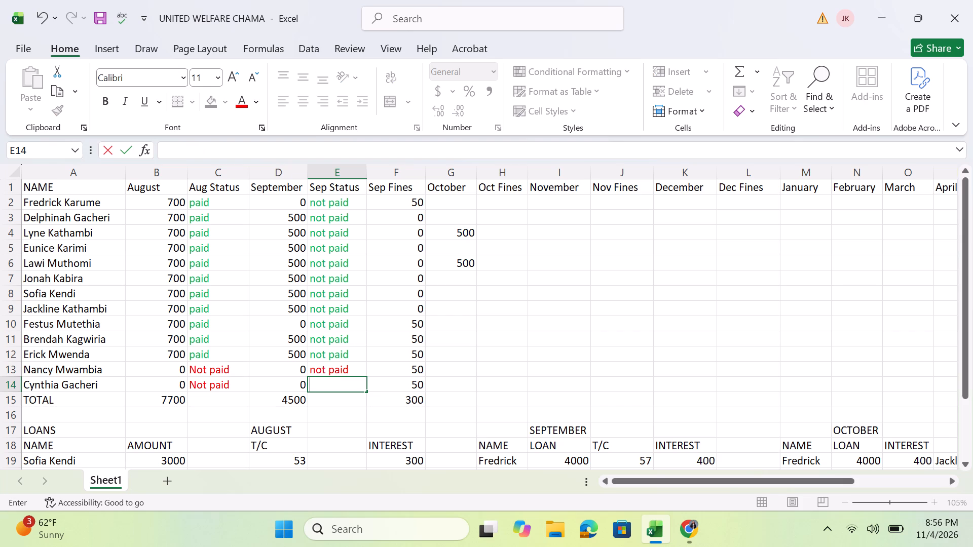
left_click(361, 373)
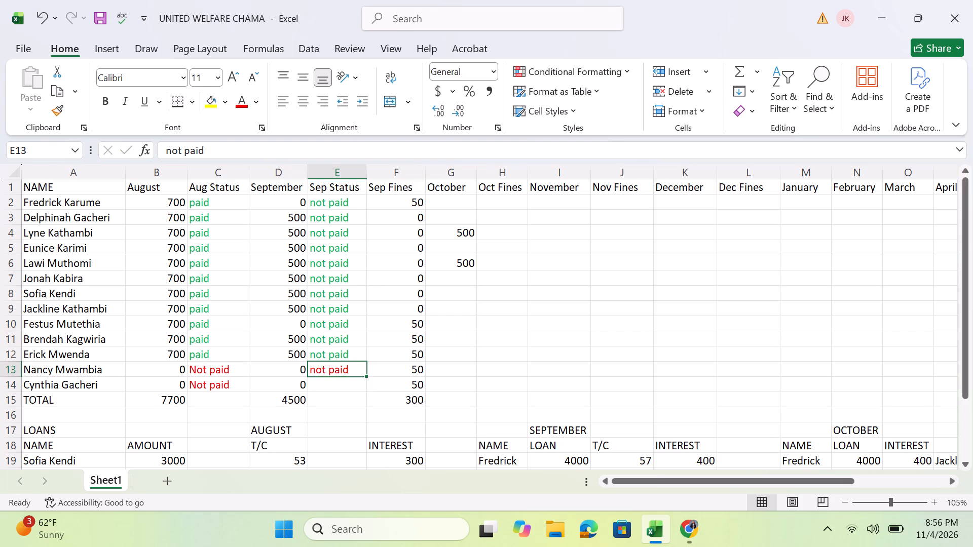
key("BackSpace")
left_click(349, 354)
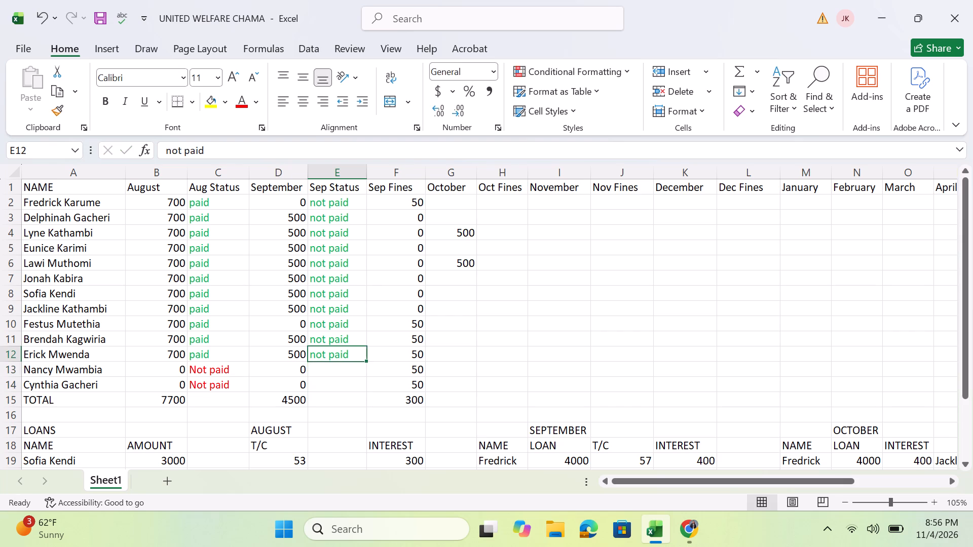
key("BackSpace")
left_click(349, 338)
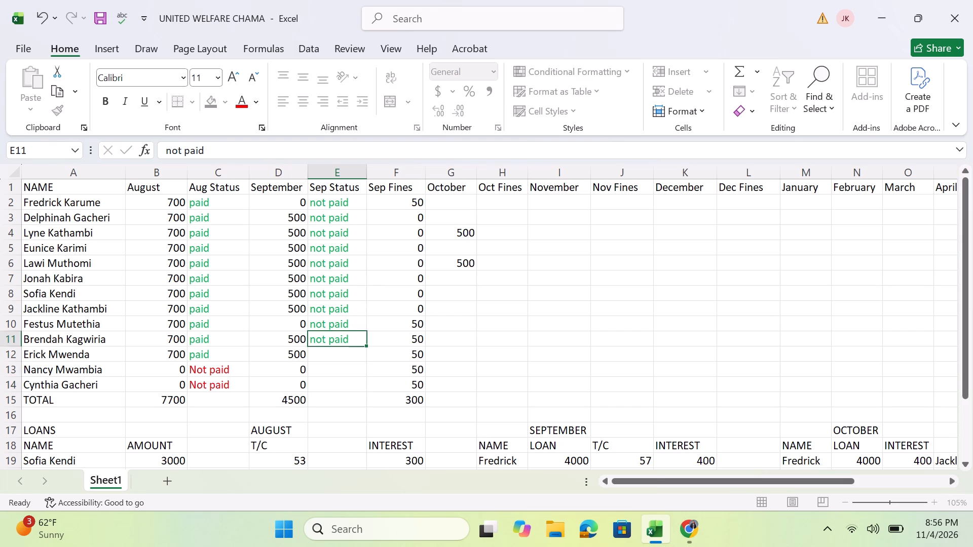
key("BackSpace")
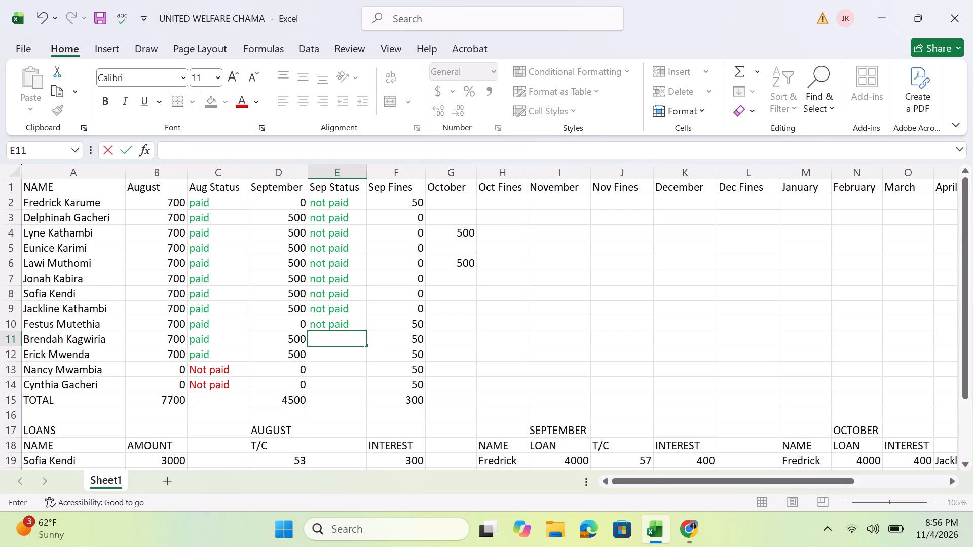
left_click(354, 321)
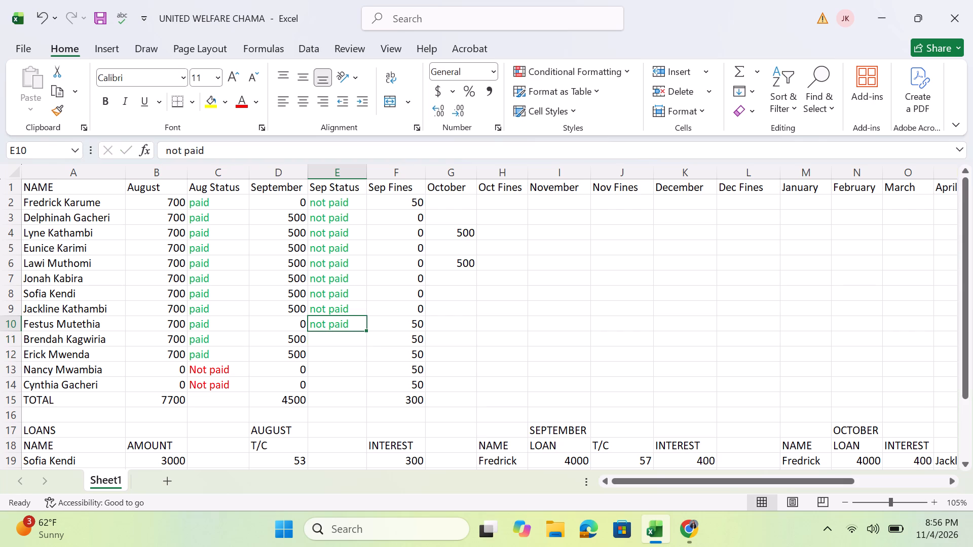
key("BackSpace")
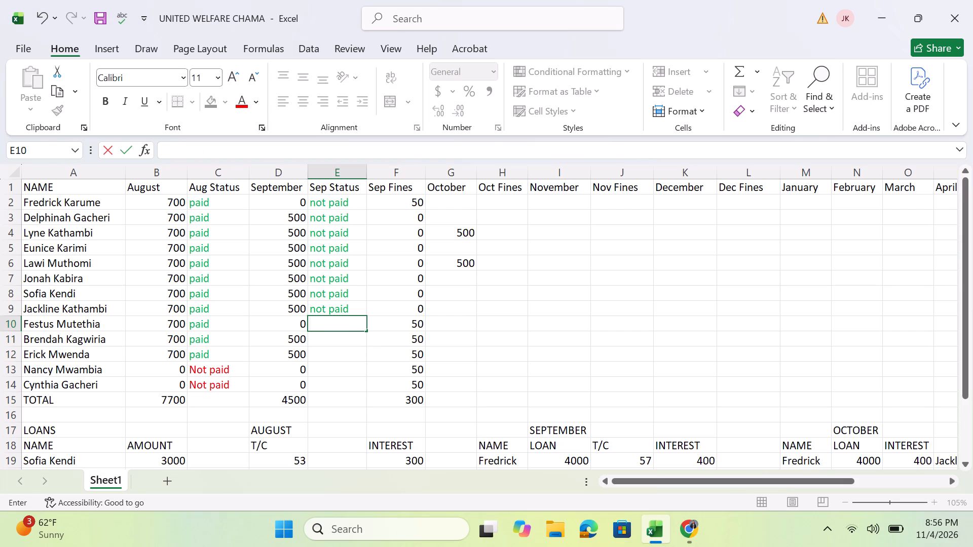
left_click(336, 319)
key("BackSpace")
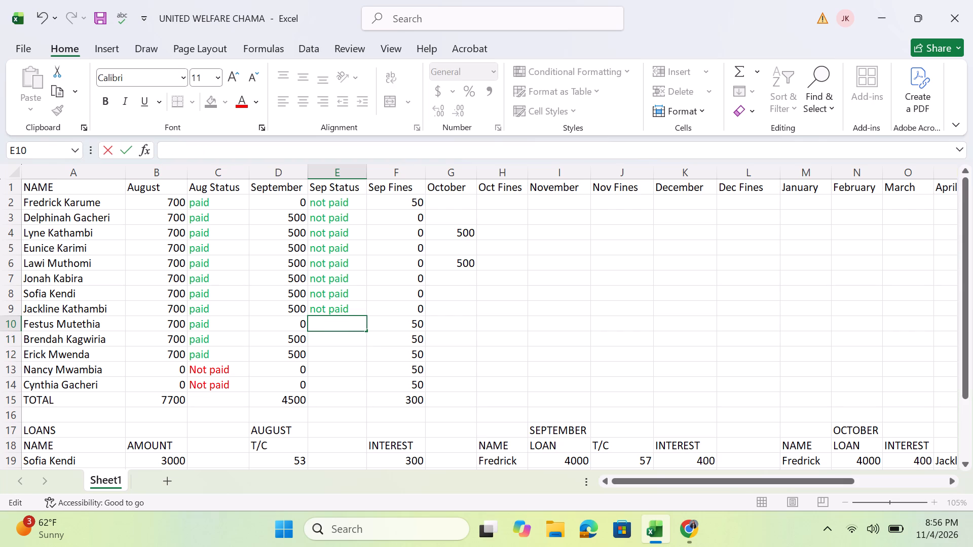
left_click(331, 309)
key("BackSpace")
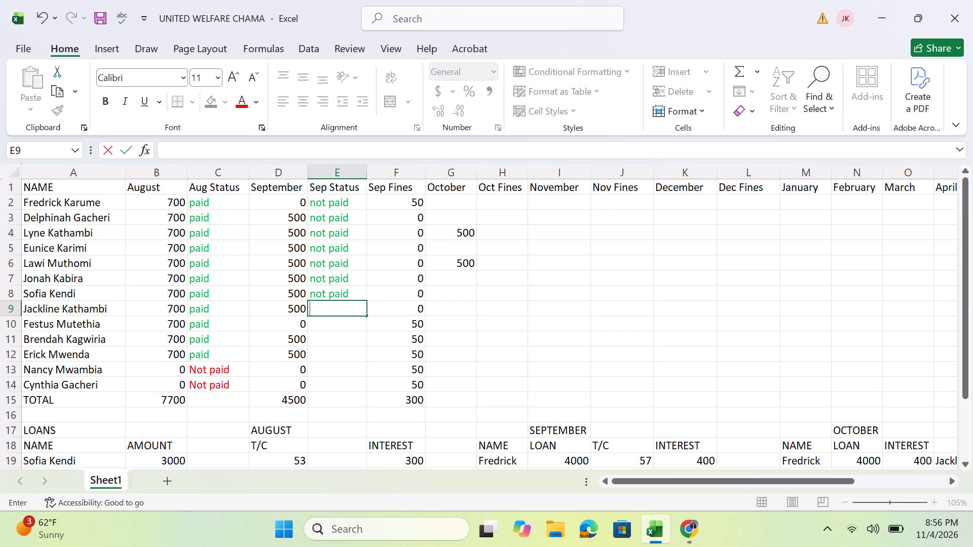
Clear the remaining "not paid" entries in the Sep Status column from cell E8 up to E2.
left_click(330, 293)
key("BackSpace")
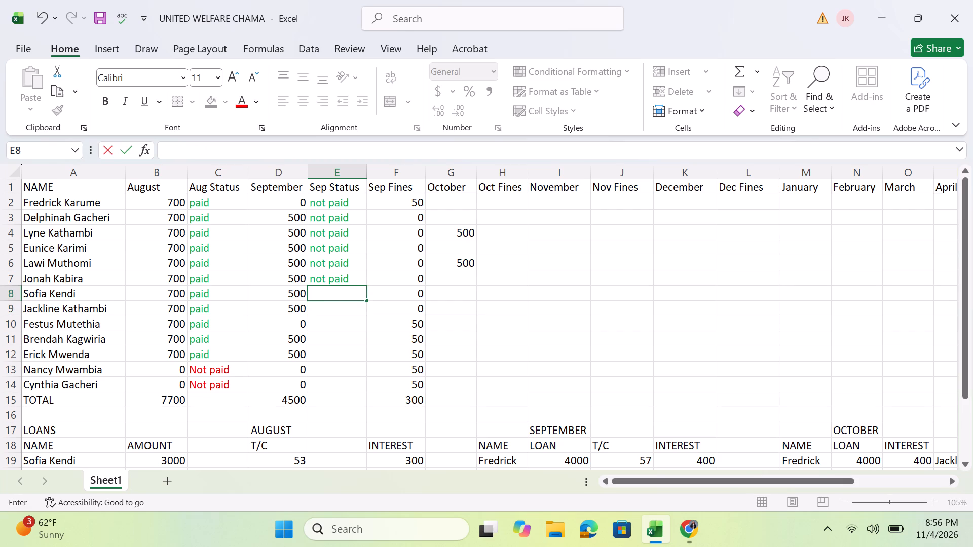
left_click(344, 279)
key("BackSpace")
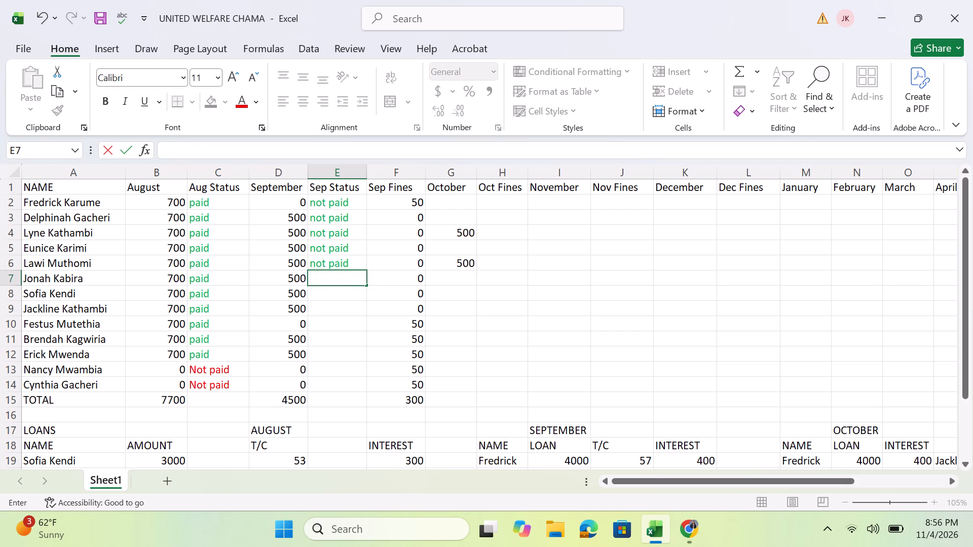
left_click(342, 268)
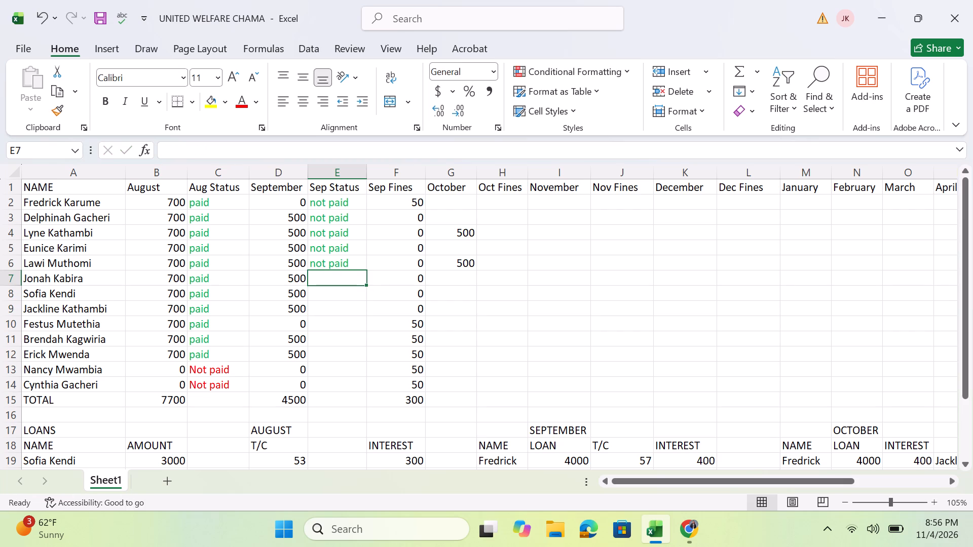
left_click(339, 258)
key("BackSpace")
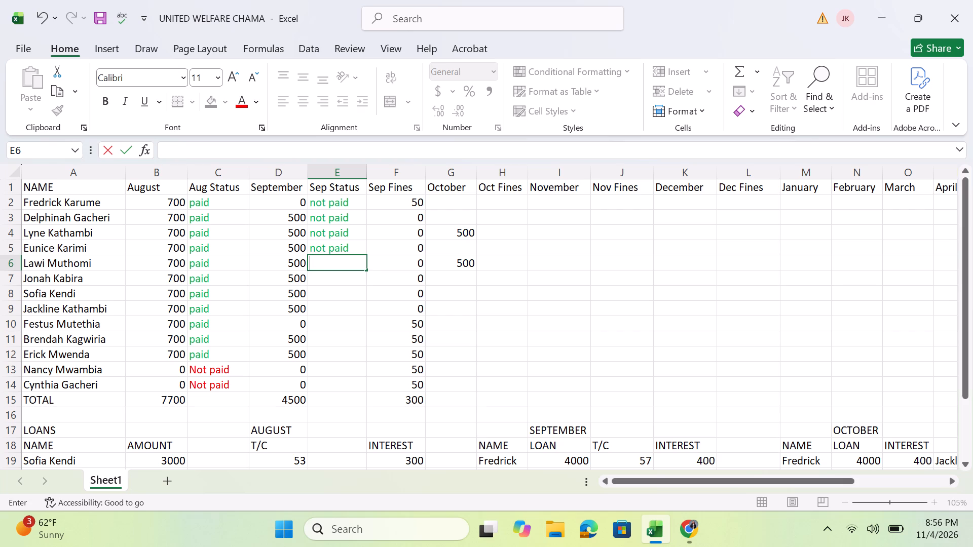
left_click(318, 244)
key("BackSpace")
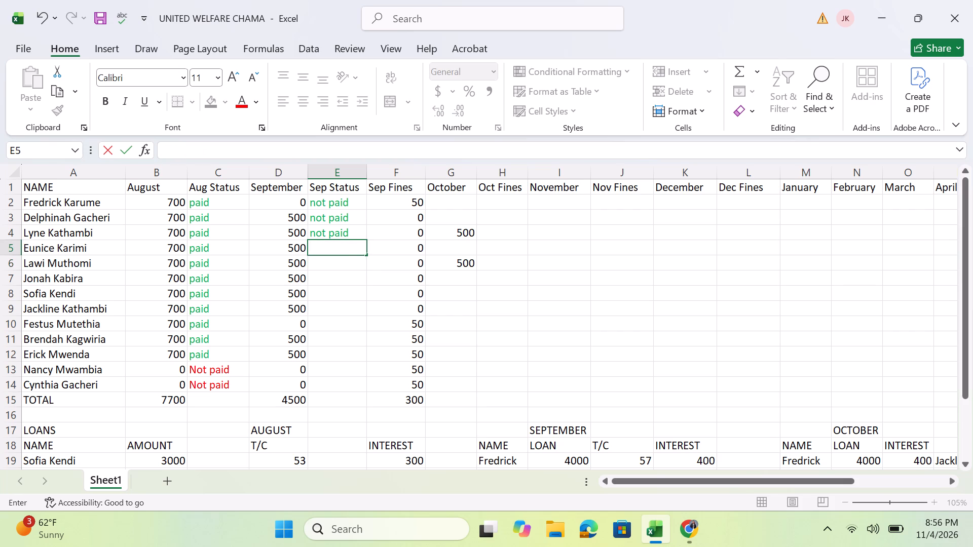
left_click(338, 230)
key("BackSpace")
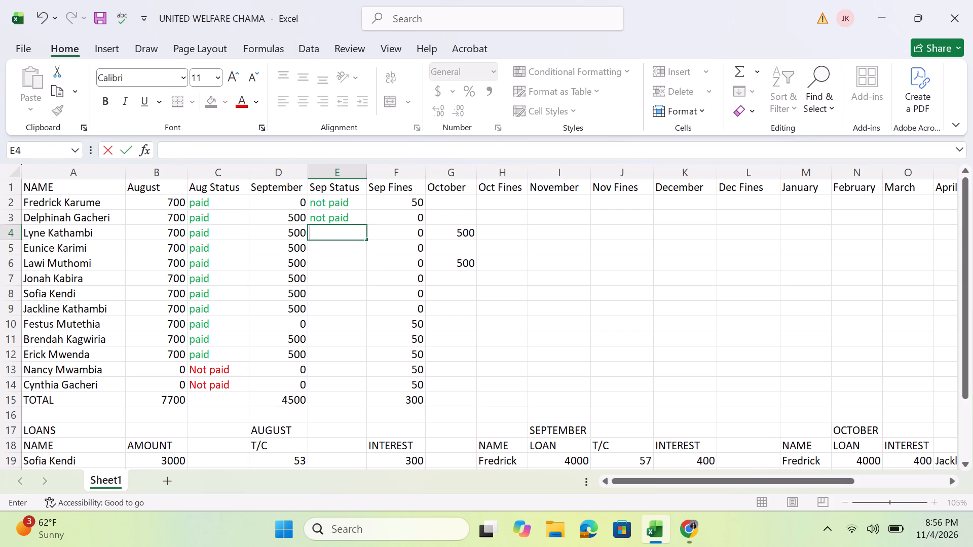
left_click(348, 214)
key("BackSpace")
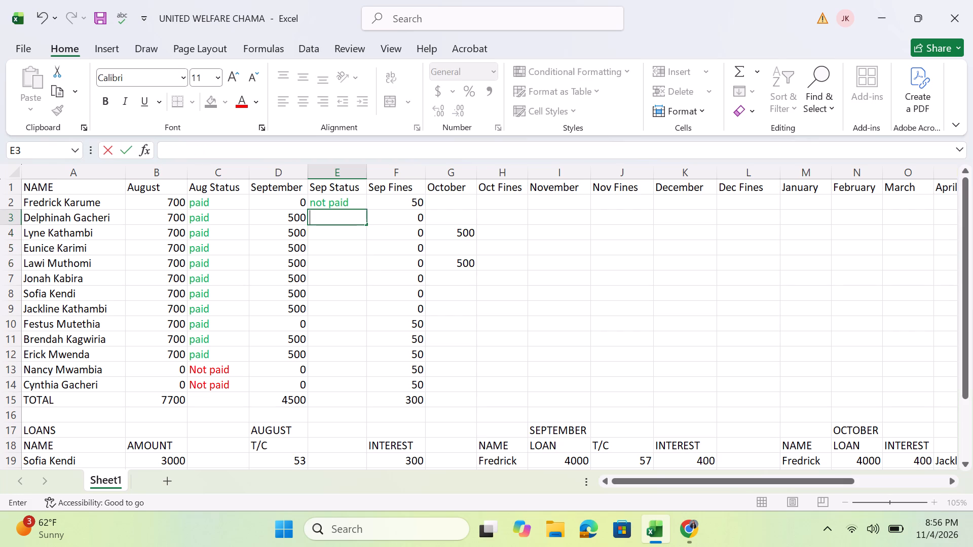
left_click(357, 204)
key("BackSpace")
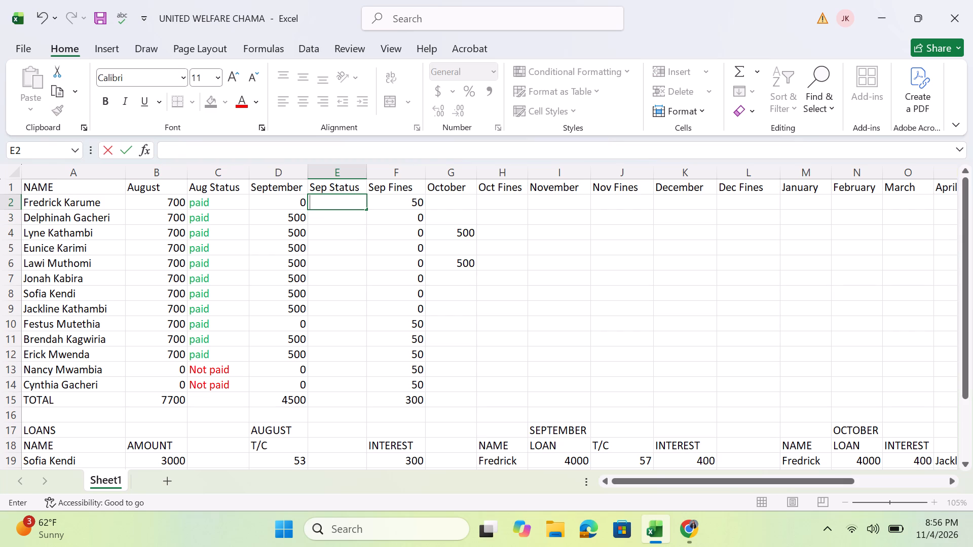
Create a formula-based conditional formatting rule for the Sep Status cells E2 to E14 with the formula =c2="paid".
left_click_drag(366, 208, 356, 393)
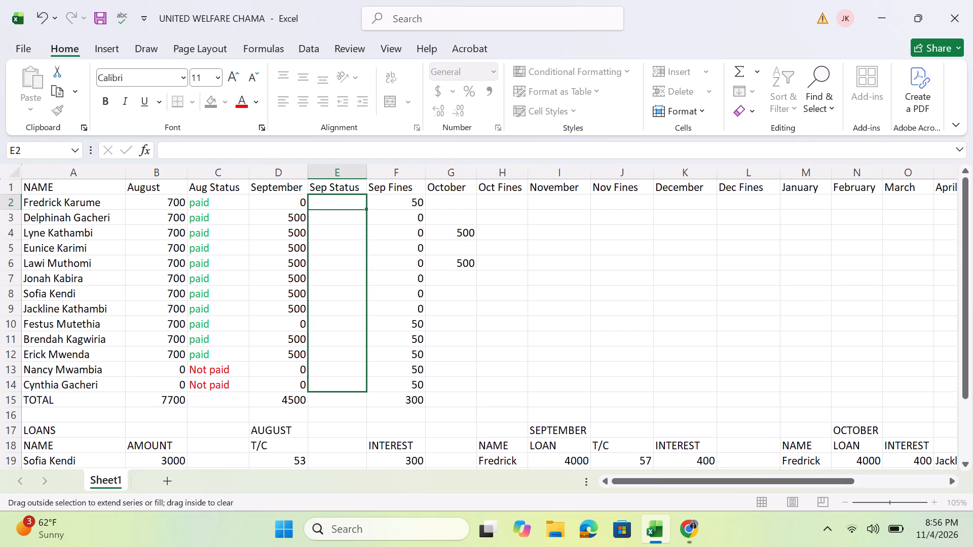
left_click_drag(356, 393, 356, 396)
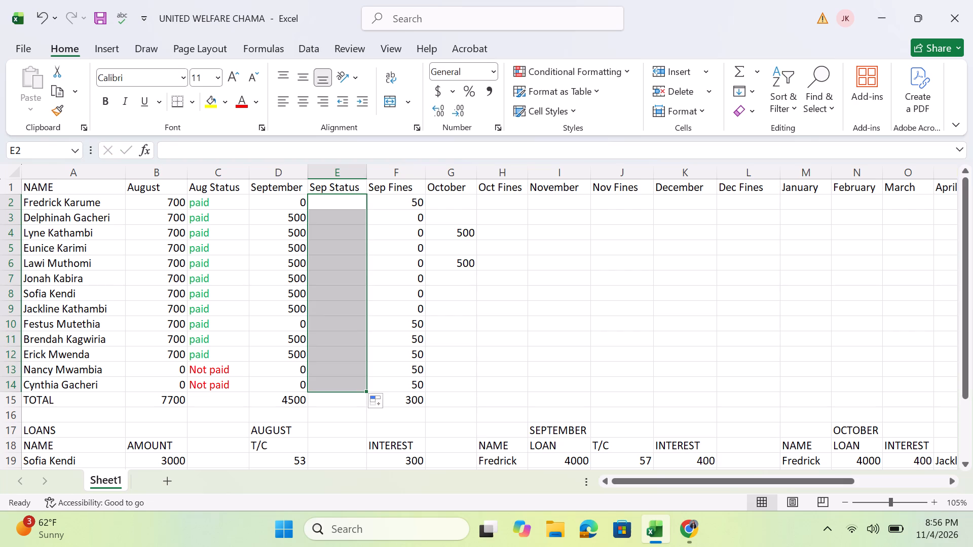
left_click(584, 66)
left_click(574, 253)
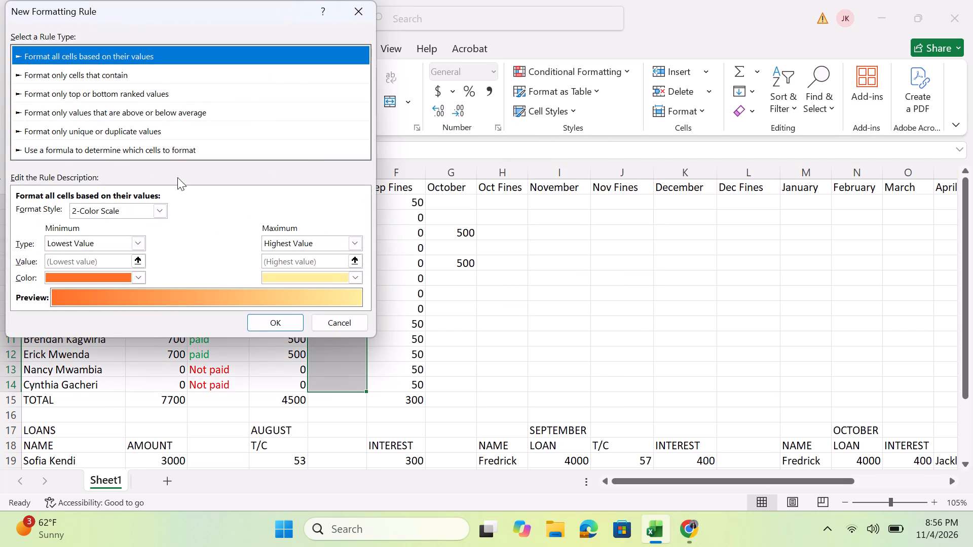
left_click(155, 152)
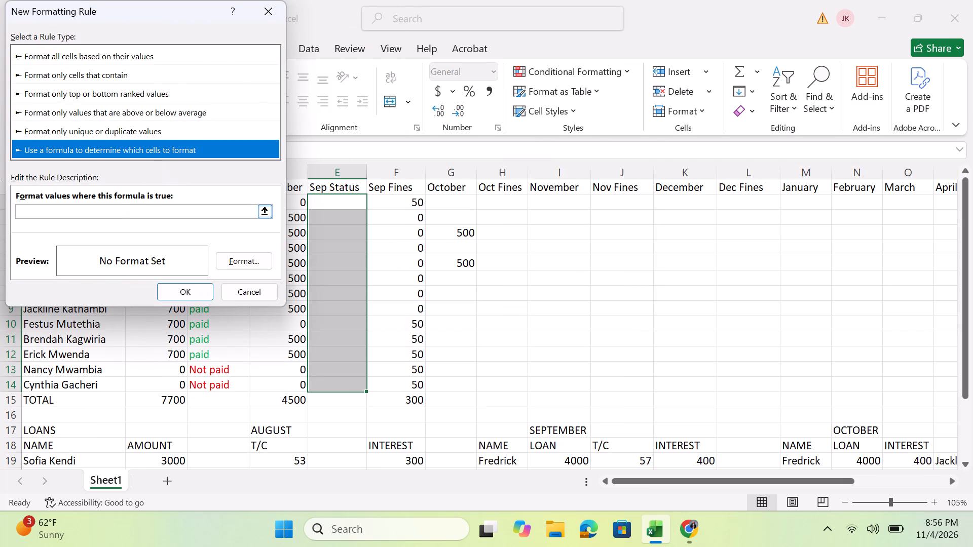
left_click(136, 208)
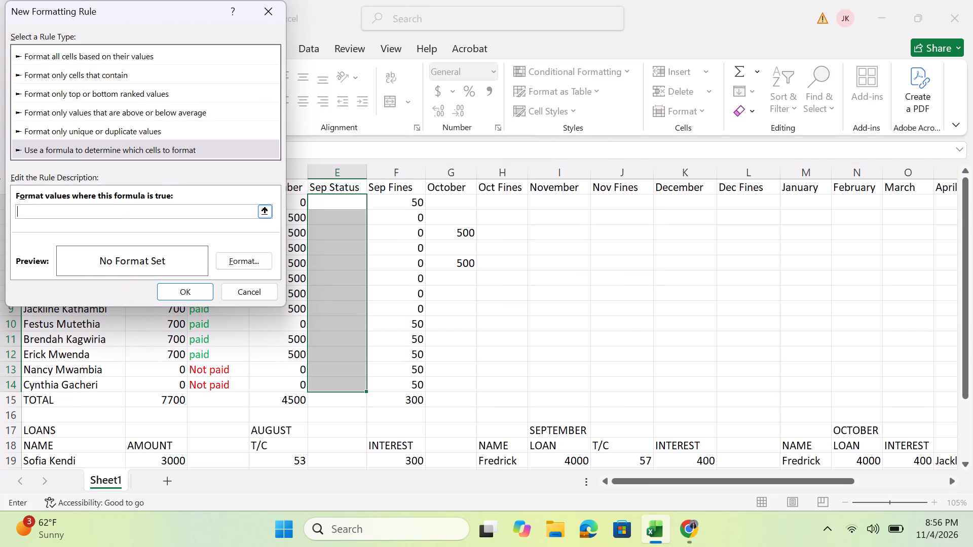
key("equal")
type("c2")
key("equal")
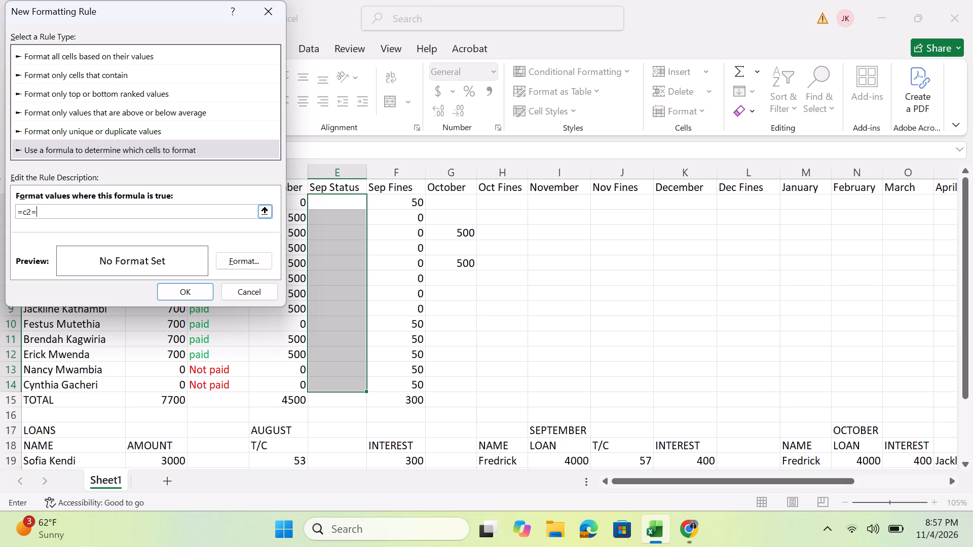
type("\"paid")
key("shift+quotedbl")
Set the rule's font colour to green and apply the rule to the Sep Status cells.
left_click(254, 258)
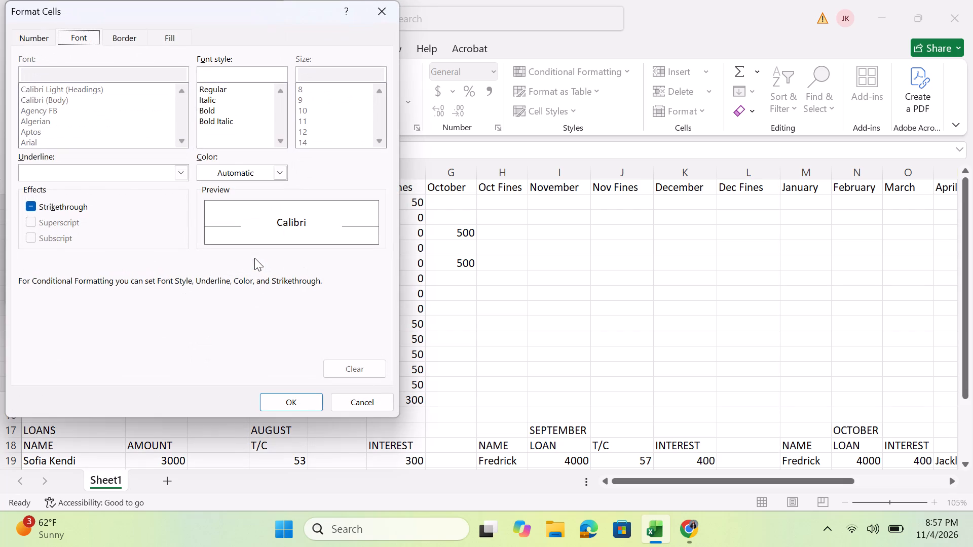
left_click(271, 169)
left_click(315, 390)
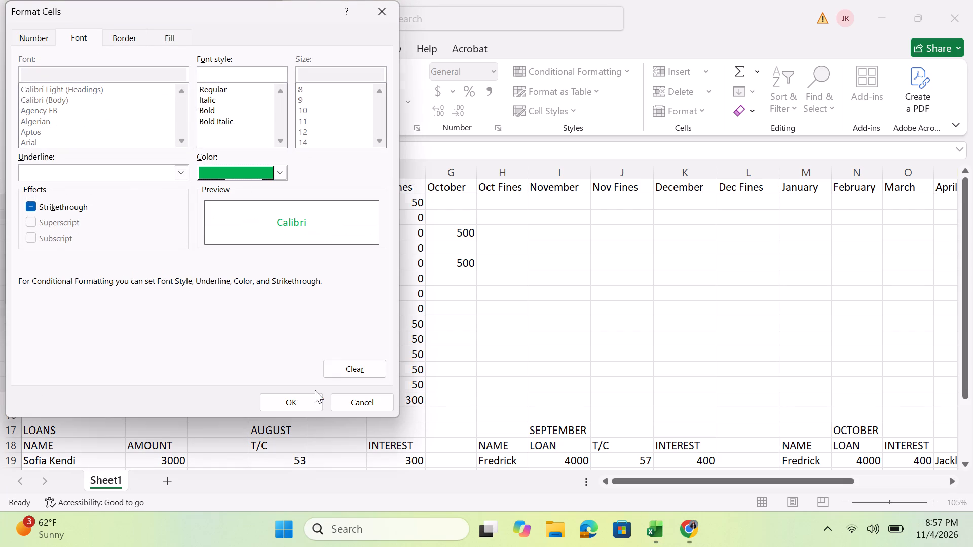
left_click(286, 410)
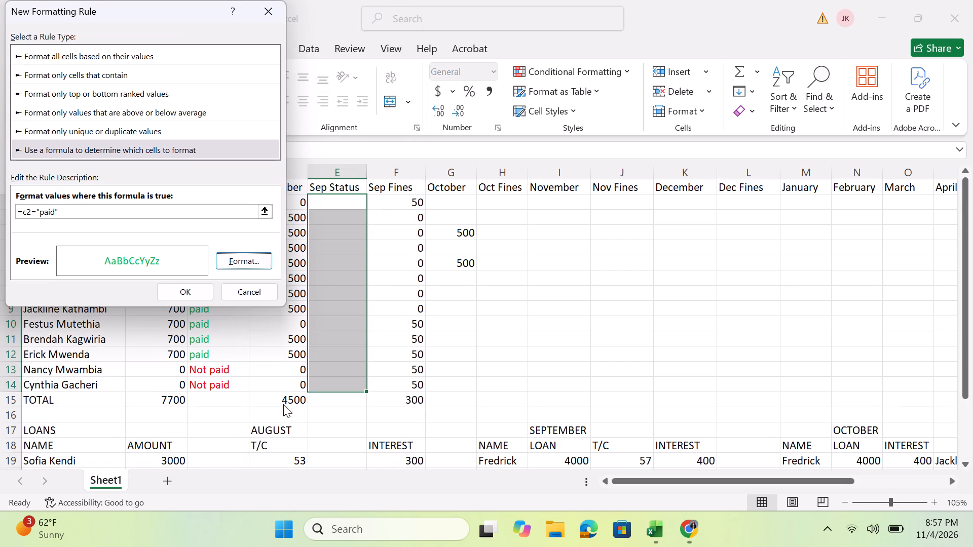
left_click(193, 288)
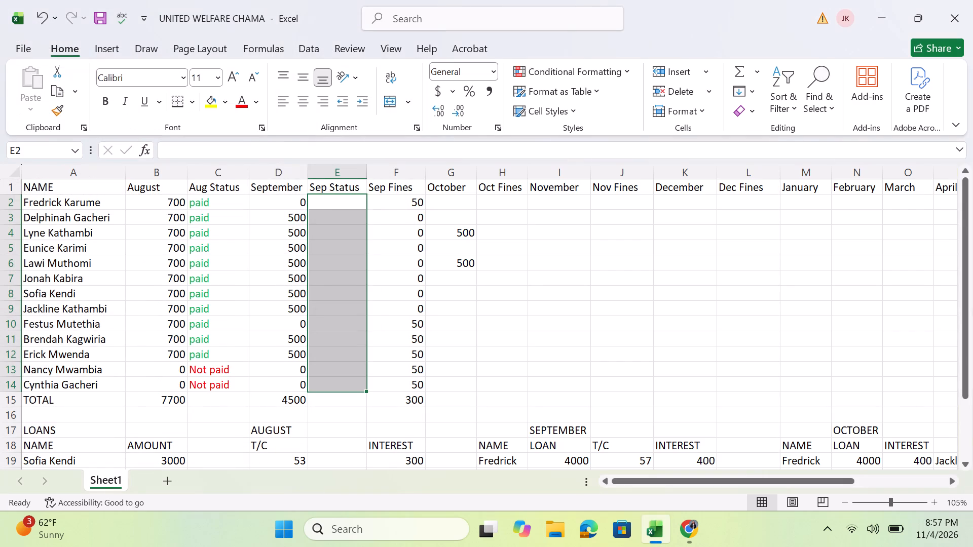
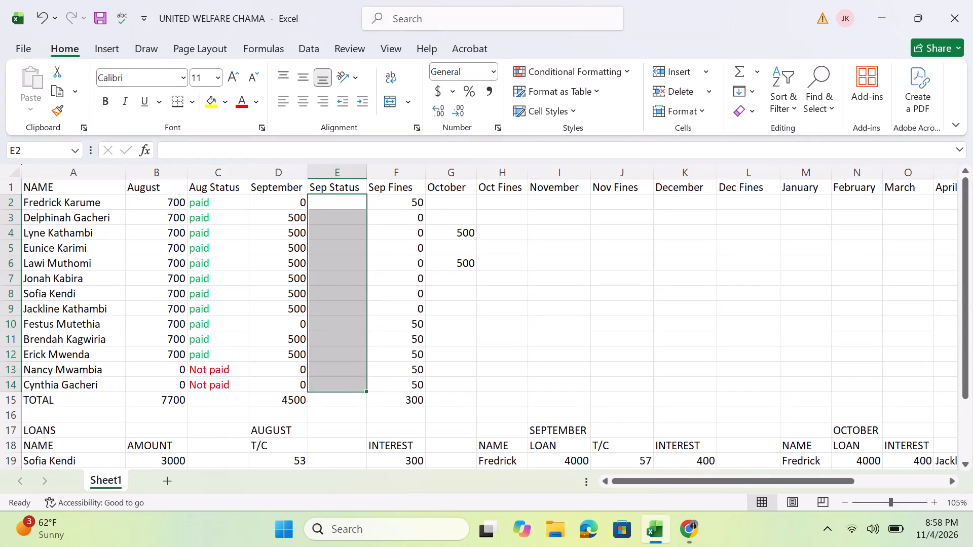
Enter "paid" in the Sep Status column for the first member, cell E2.
left_click(313, 202)
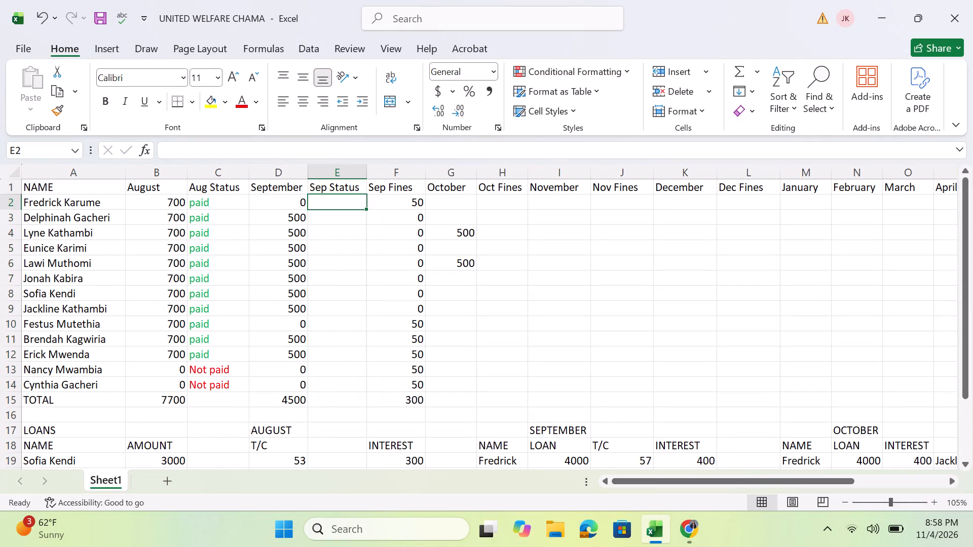
type("paid")
left_click(306, 200)
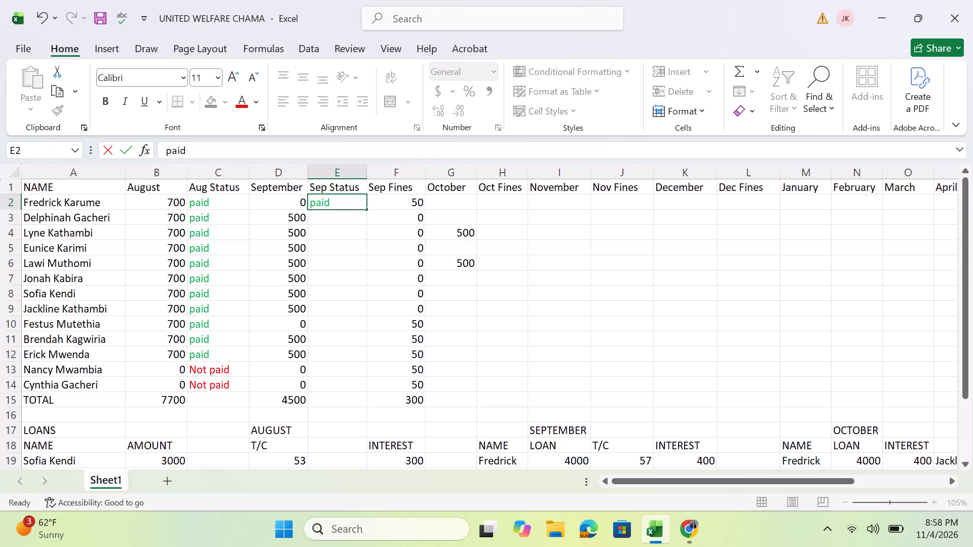
Set the first member's September contribution in cell D2 to 500.
left_click(301, 200)
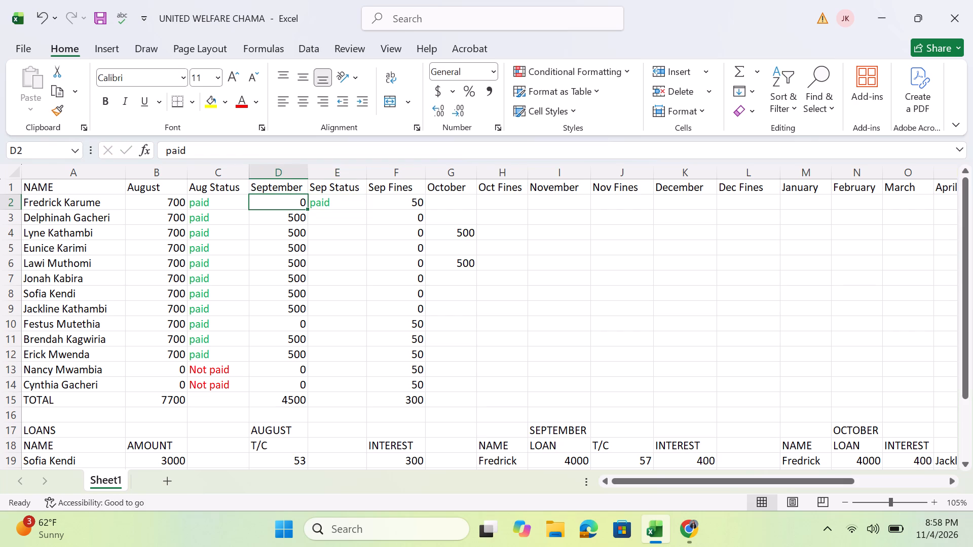
key("5")
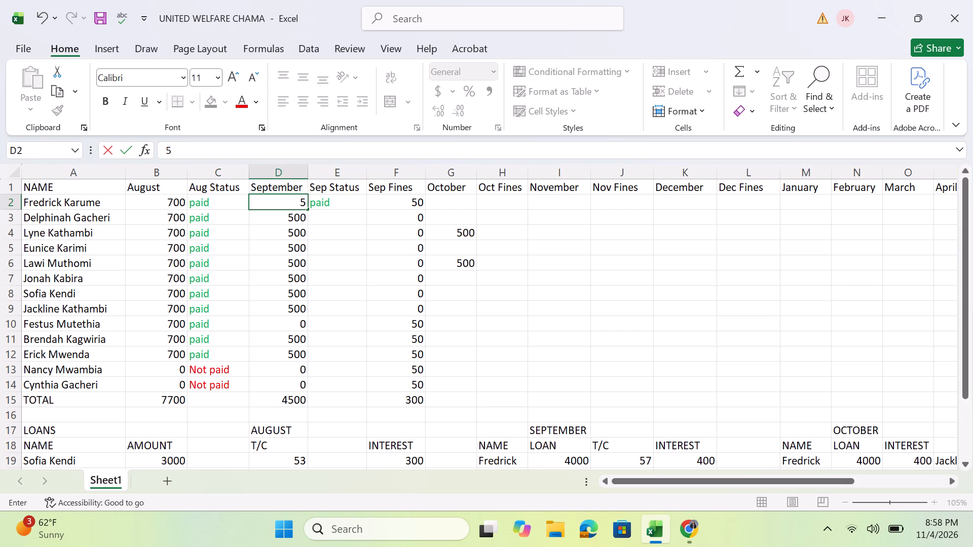
type("00")
left_click(343, 206)
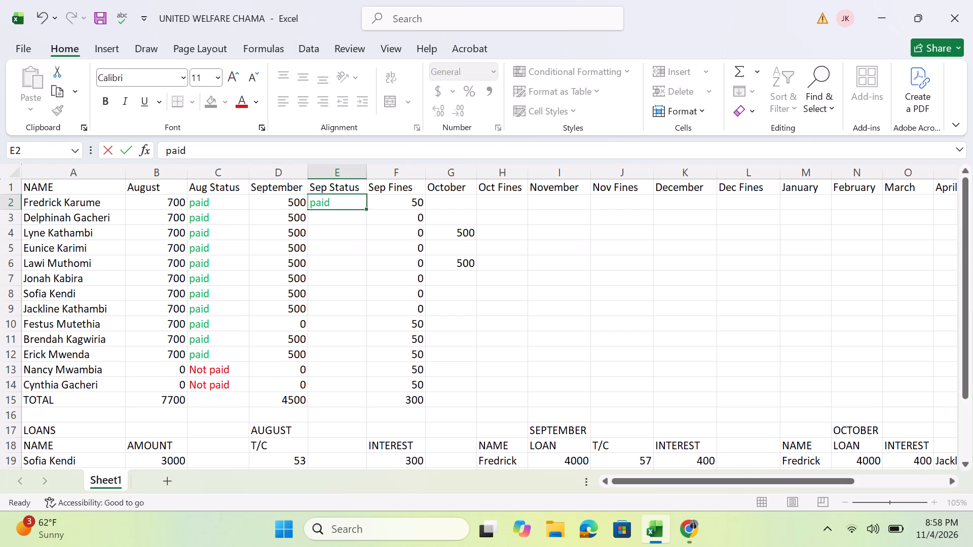
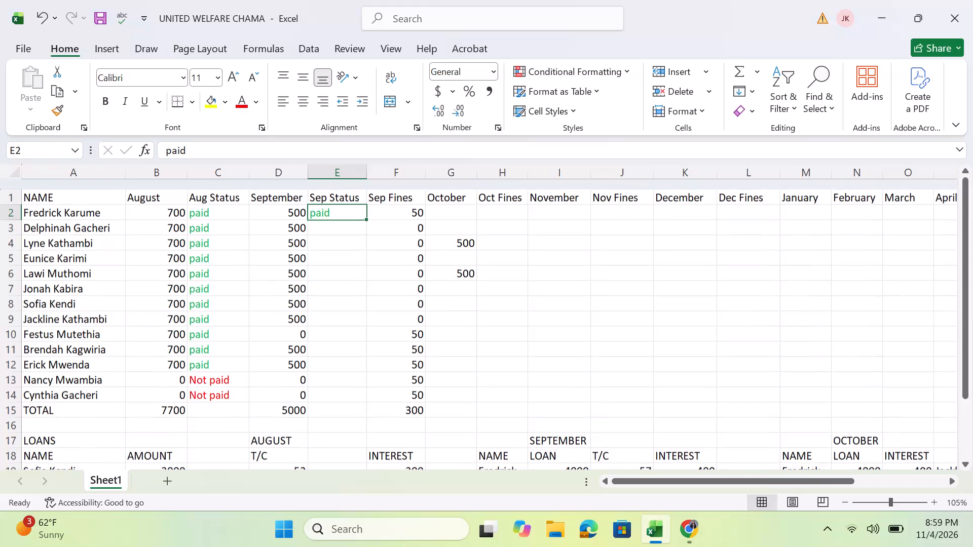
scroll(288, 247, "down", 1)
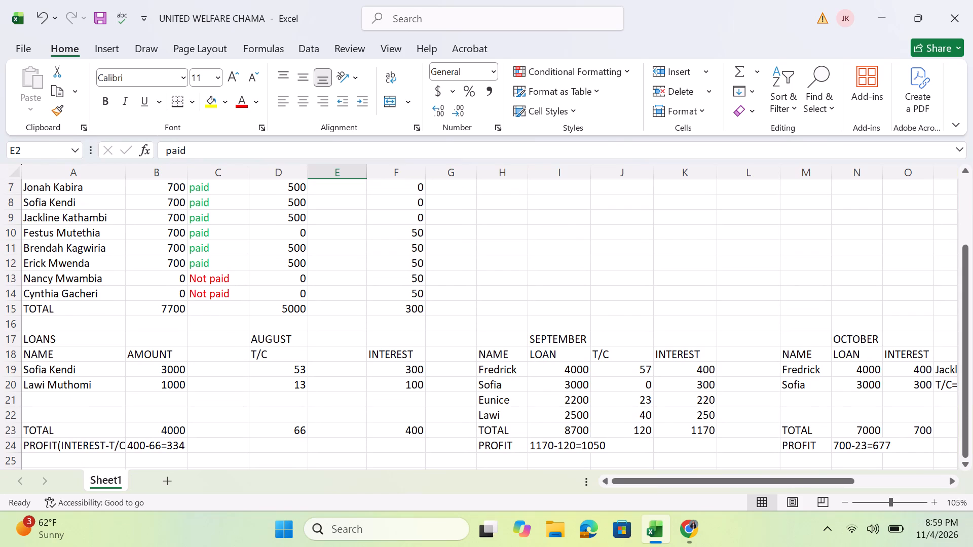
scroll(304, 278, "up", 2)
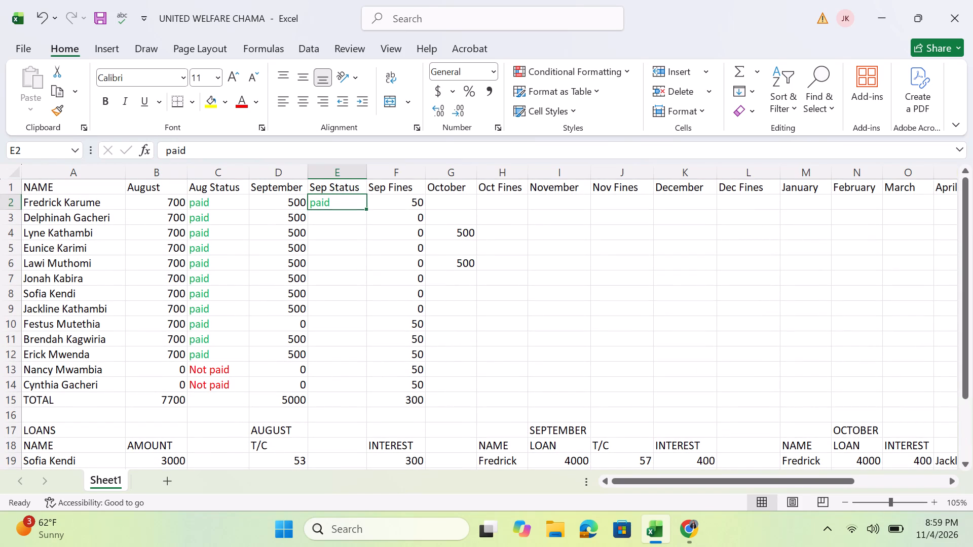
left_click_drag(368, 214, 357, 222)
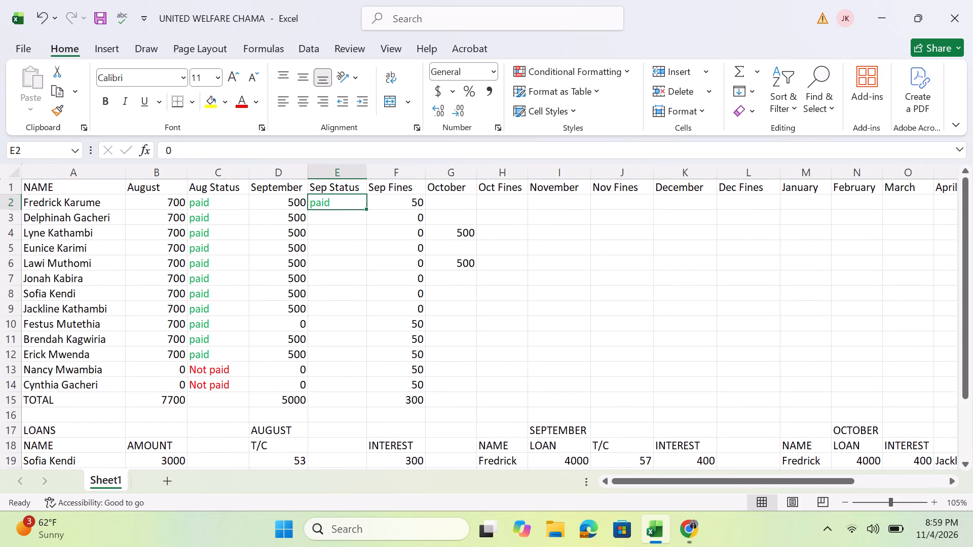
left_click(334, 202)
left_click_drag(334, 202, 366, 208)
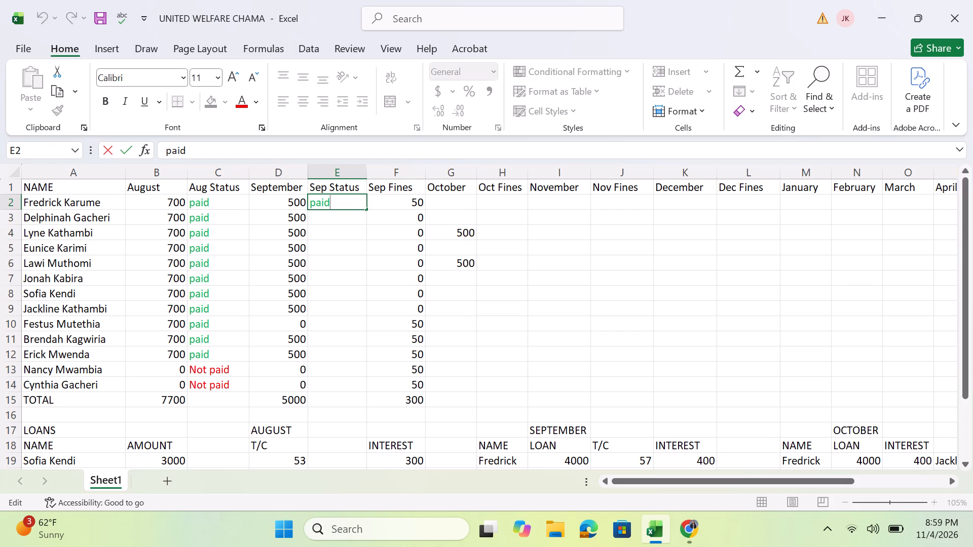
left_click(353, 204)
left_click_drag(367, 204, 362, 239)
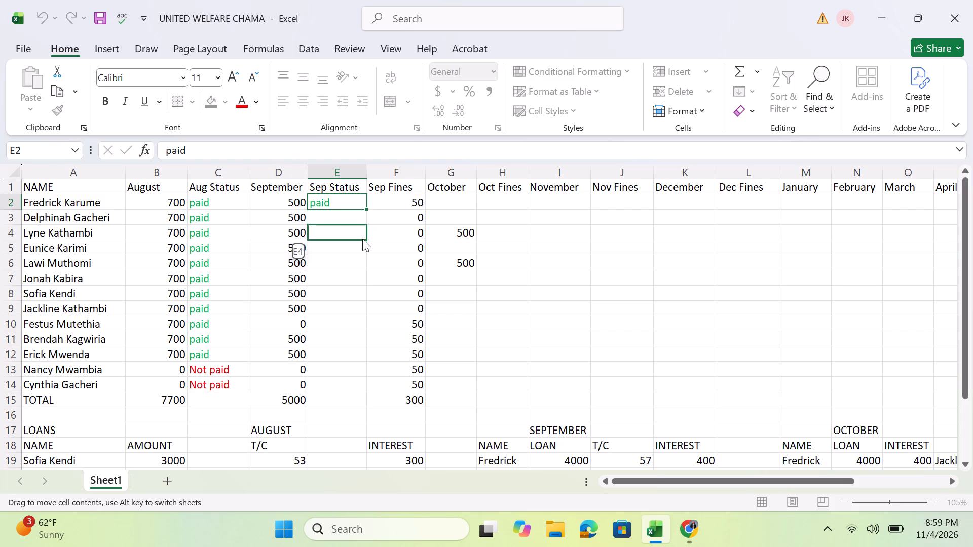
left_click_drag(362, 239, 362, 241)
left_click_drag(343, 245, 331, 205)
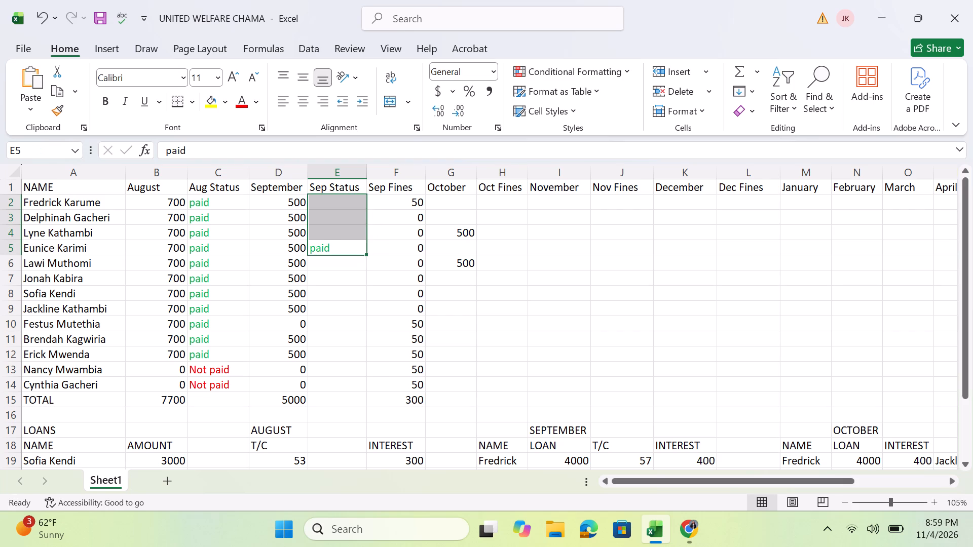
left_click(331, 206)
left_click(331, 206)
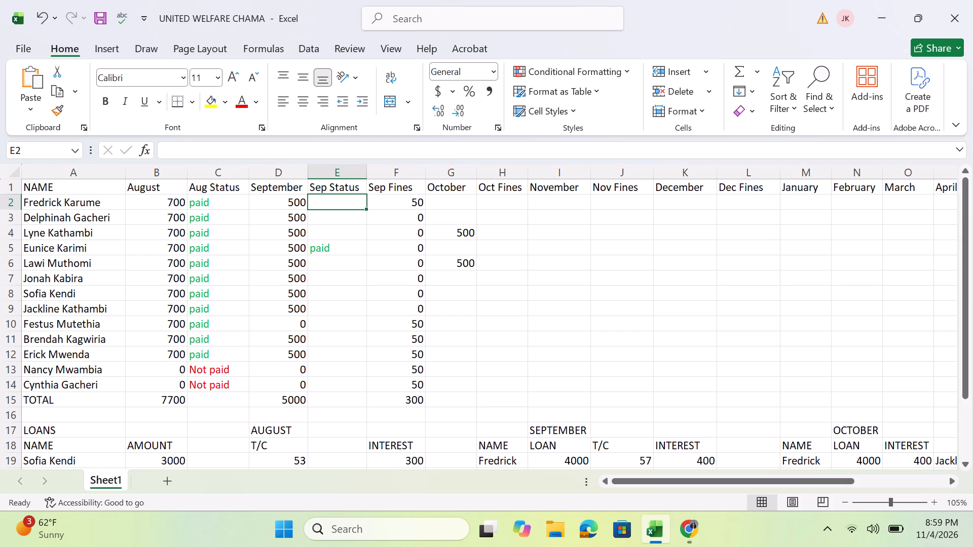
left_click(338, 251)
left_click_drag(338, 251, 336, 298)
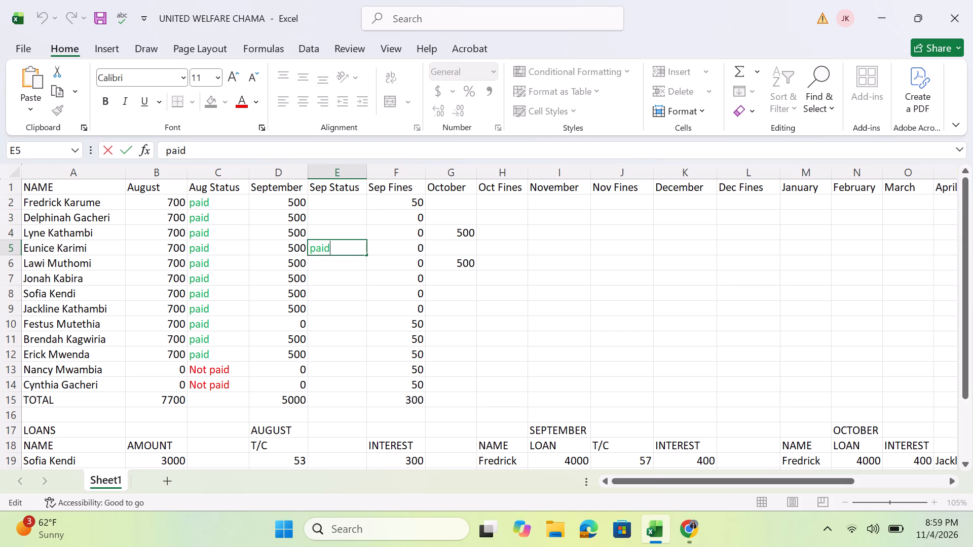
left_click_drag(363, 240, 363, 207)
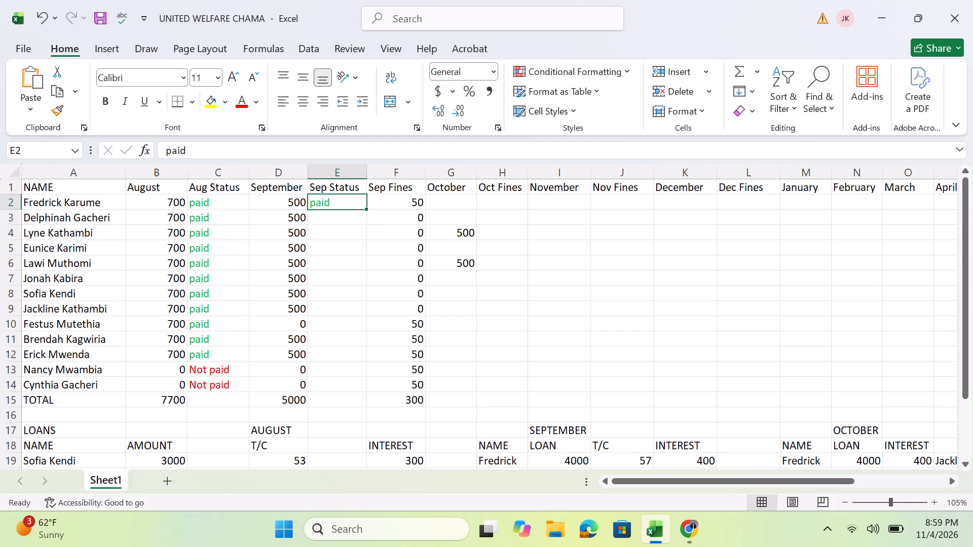
Fill "paid" from cell E2 down the Sep Status column to cell E9.
left_click_drag(363, 209, 357, 342)
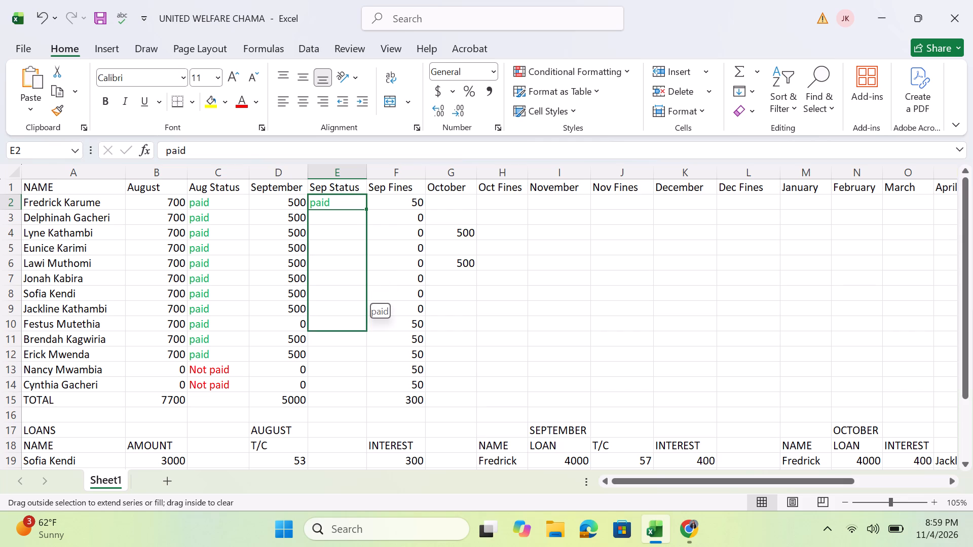
left_click_drag(357, 342, 358, 312)
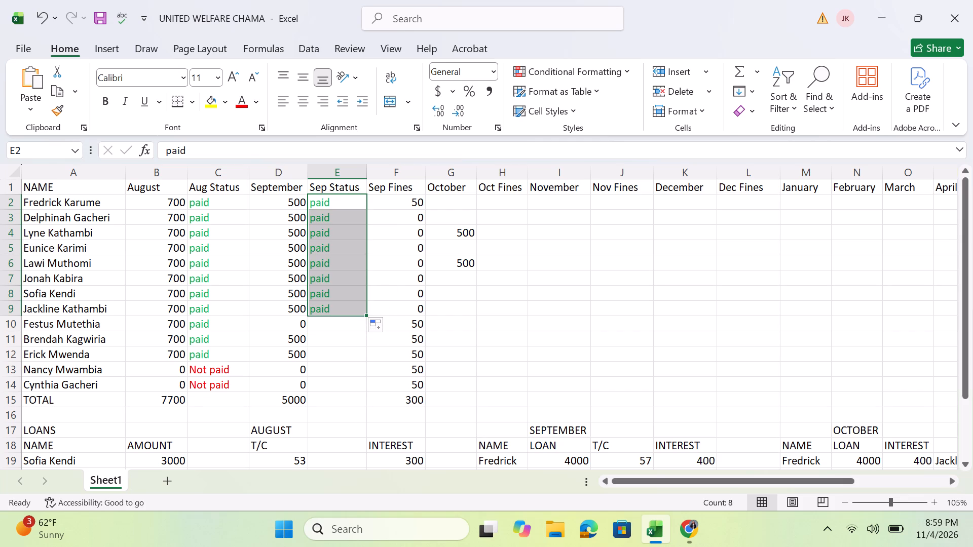
Add a formula-based conditional formatting rule to cell E4, =c2="not paid", with a red font colour.
left_click(331, 228)
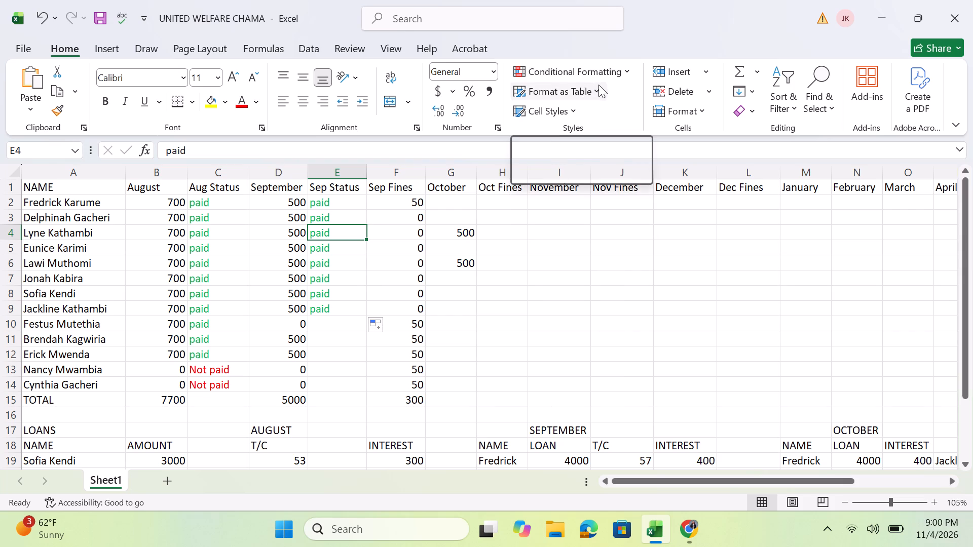
left_click(603, 76)
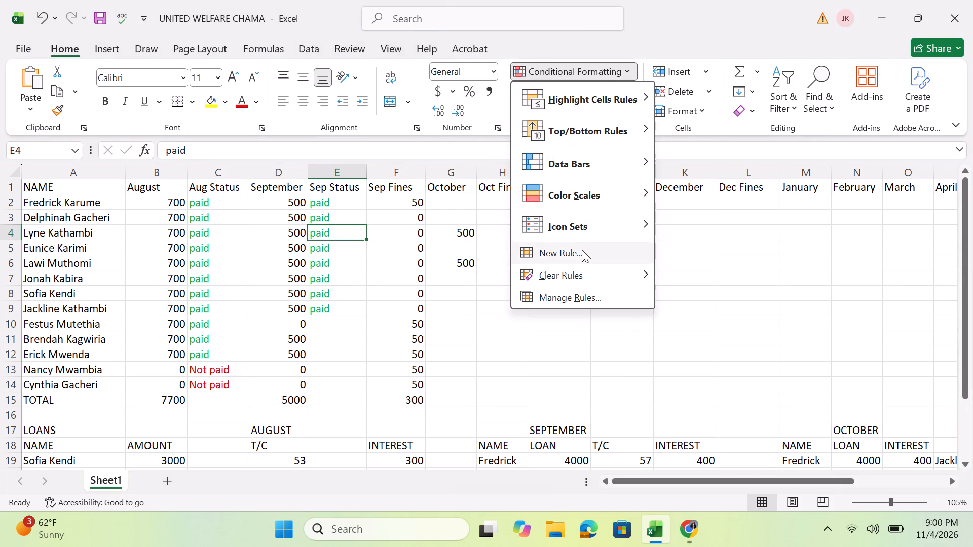
left_click(581, 250)
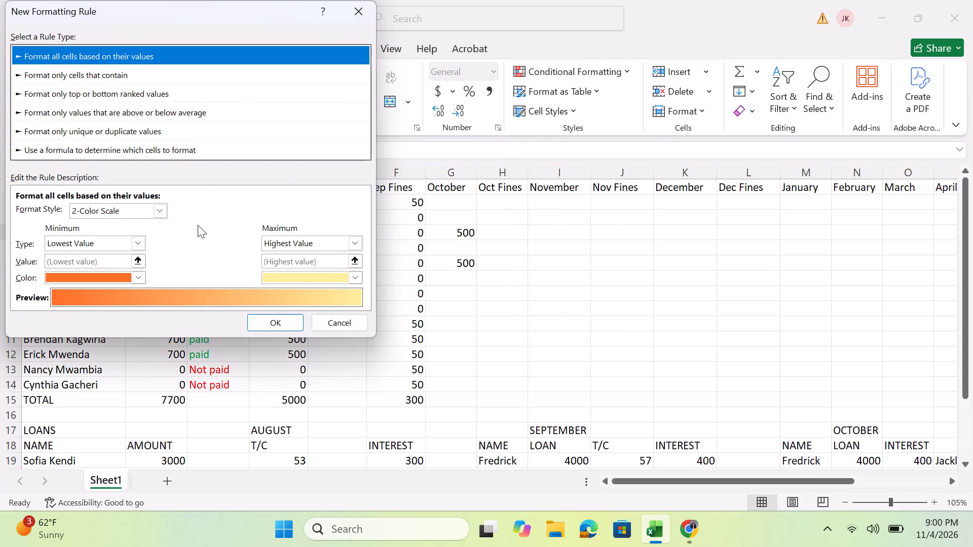
left_click(134, 153)
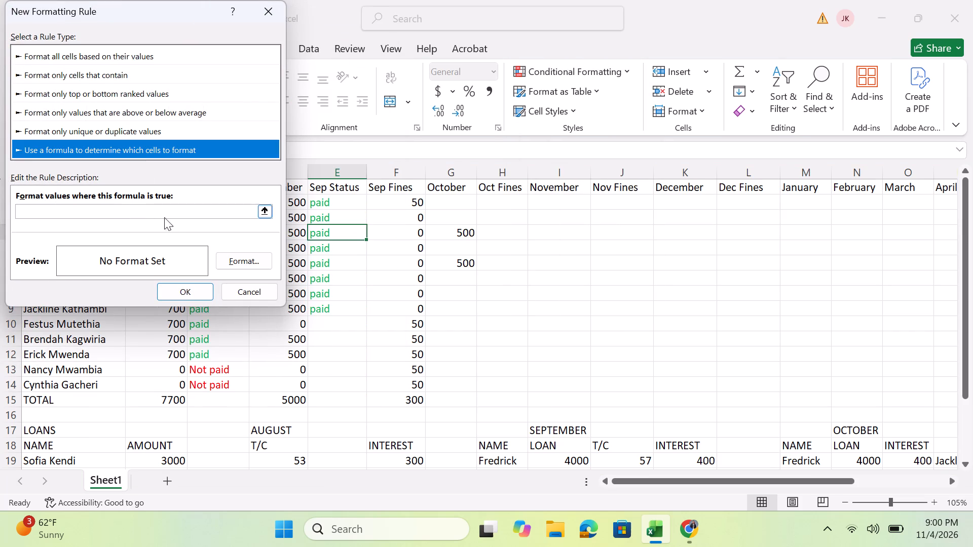
left_click(149, 213)
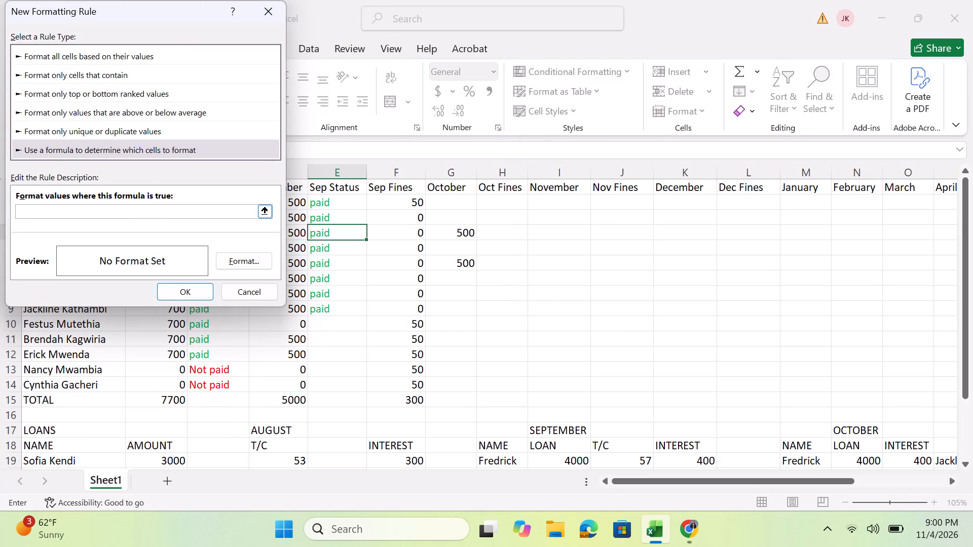
key("equal")
type("c2=")
key("shift+quotedbl")
type("not paid")
key("shift+quotedbl")
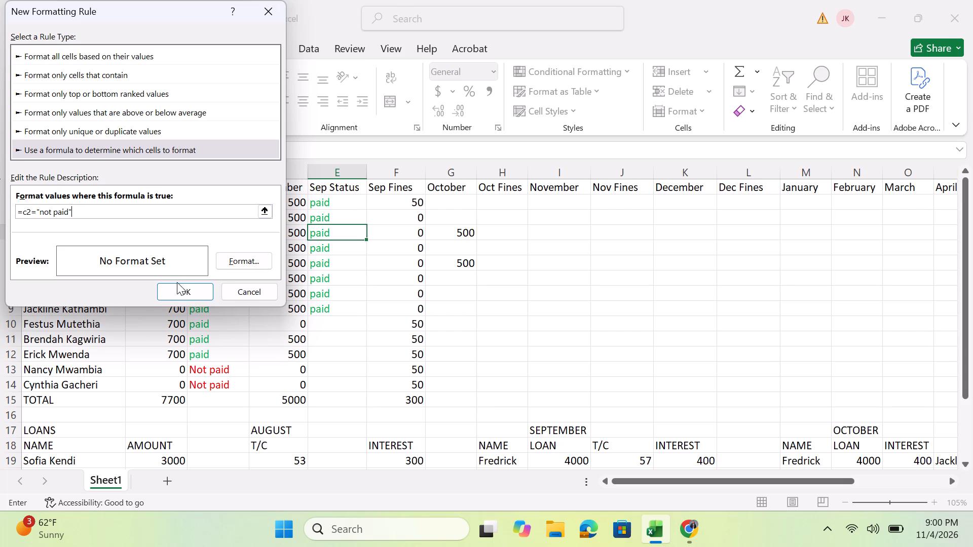
left_click(234, 259)
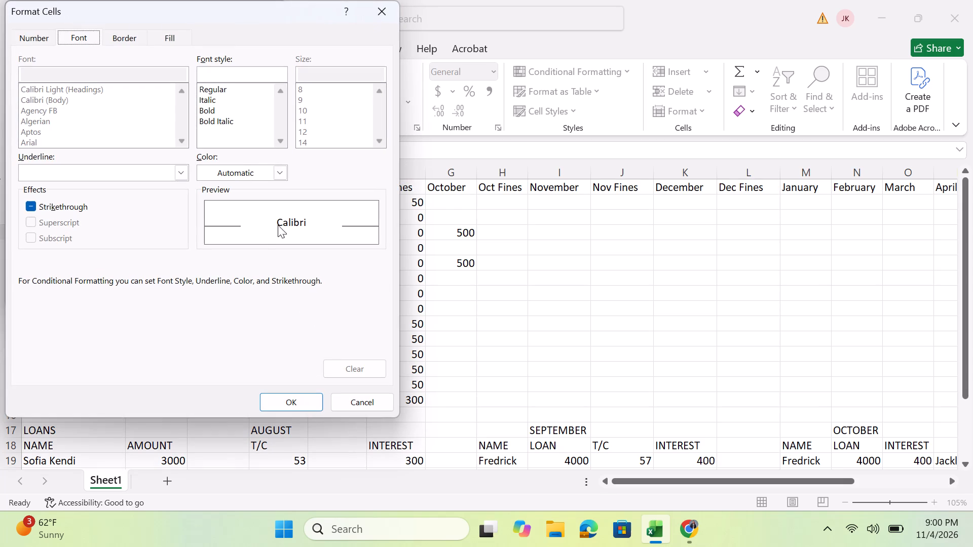
left_click(274, 172)
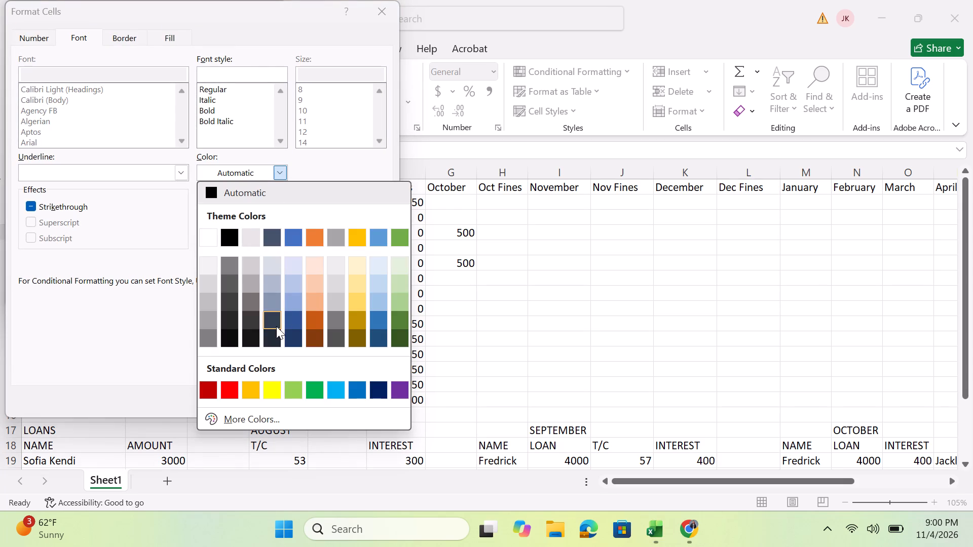
left_click(229, 389)
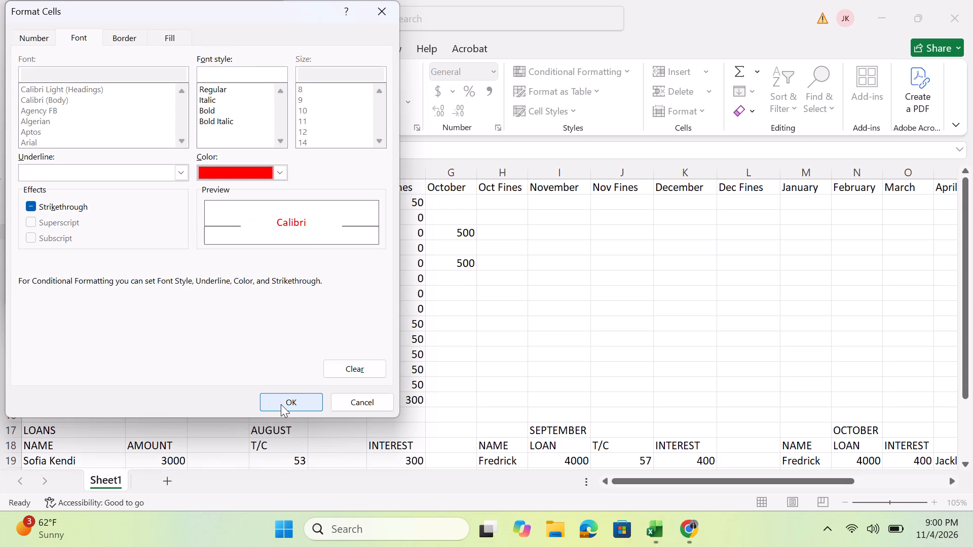
left_click(282, 404)
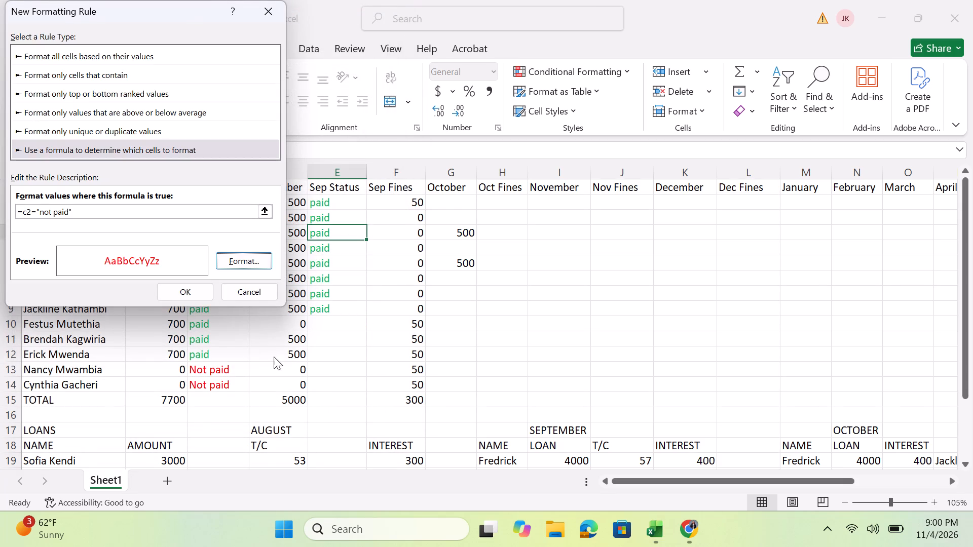
left_click(191, 292)
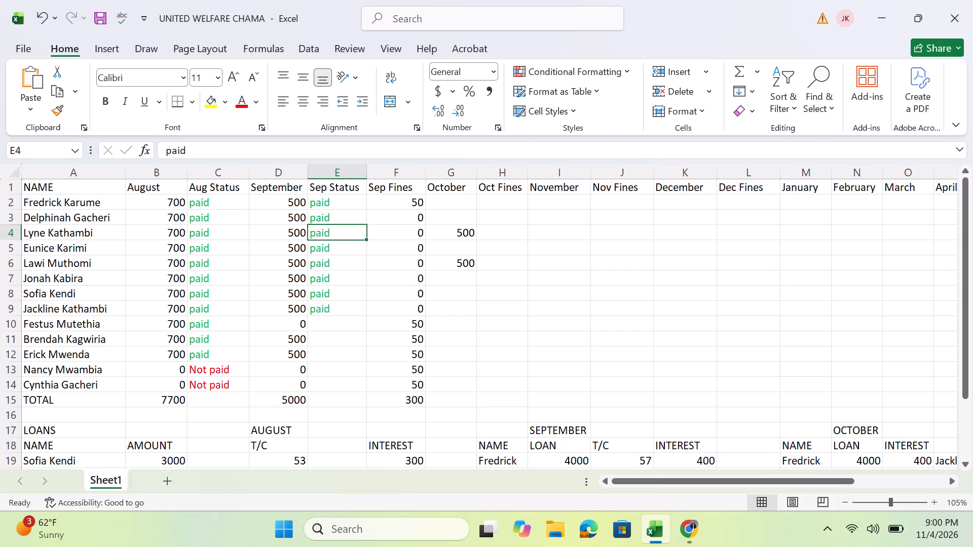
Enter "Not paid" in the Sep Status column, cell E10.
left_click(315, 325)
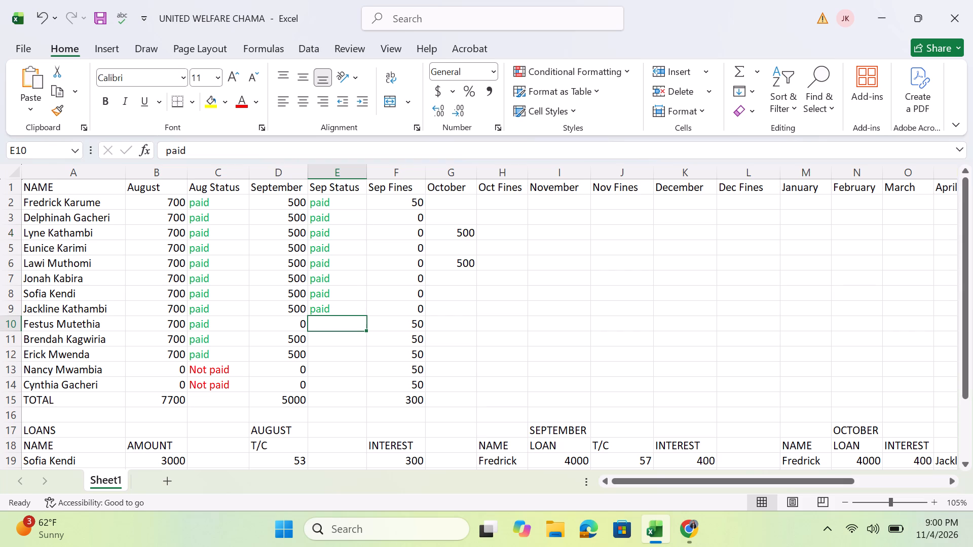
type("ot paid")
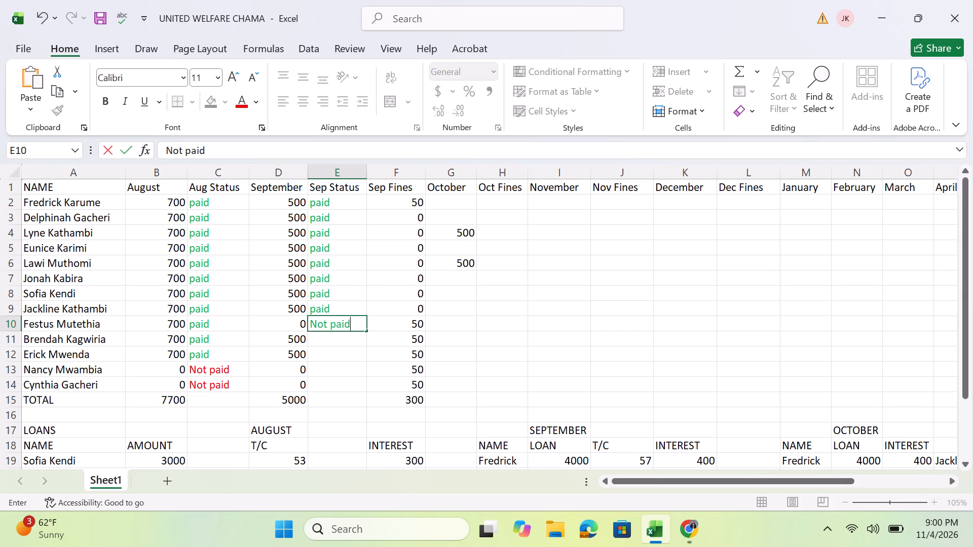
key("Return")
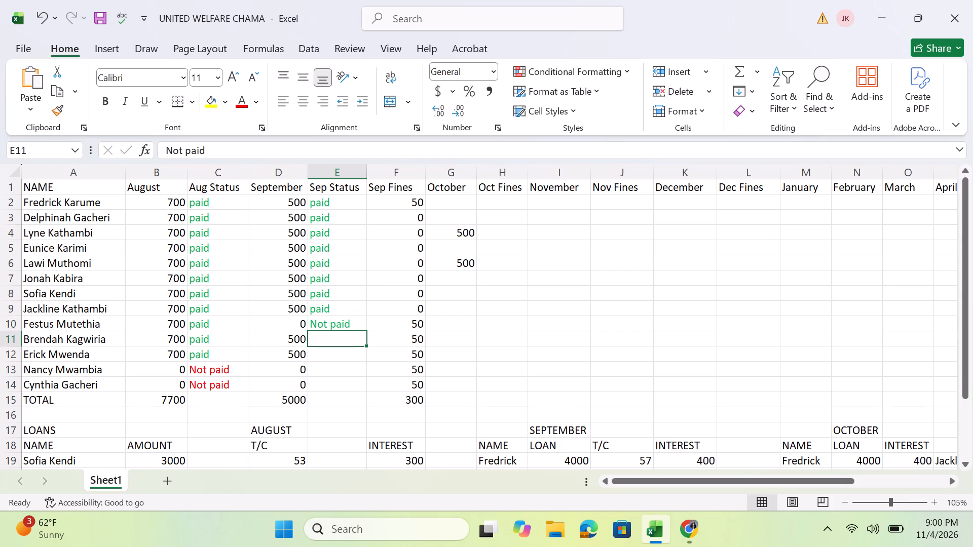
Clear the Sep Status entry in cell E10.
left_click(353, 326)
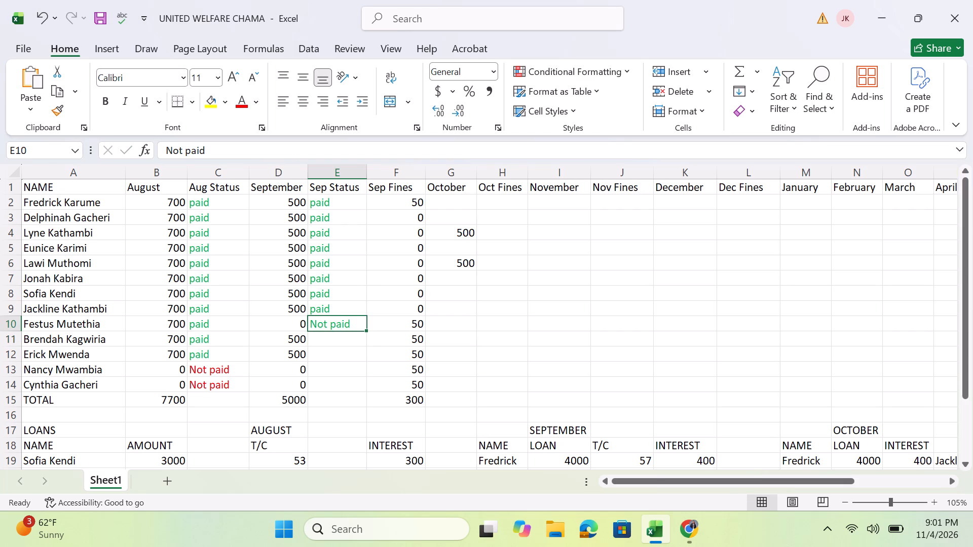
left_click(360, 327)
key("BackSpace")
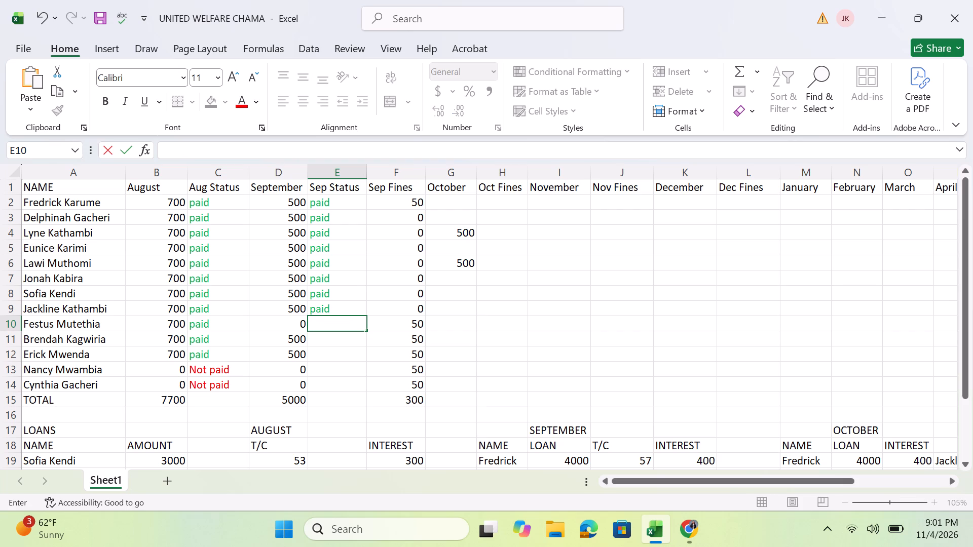
Fill "paid" from cell E2 down the Sep Status column to cell E14.
left_click(365, 193)
left_click_drag(365, 193, 365, 199)
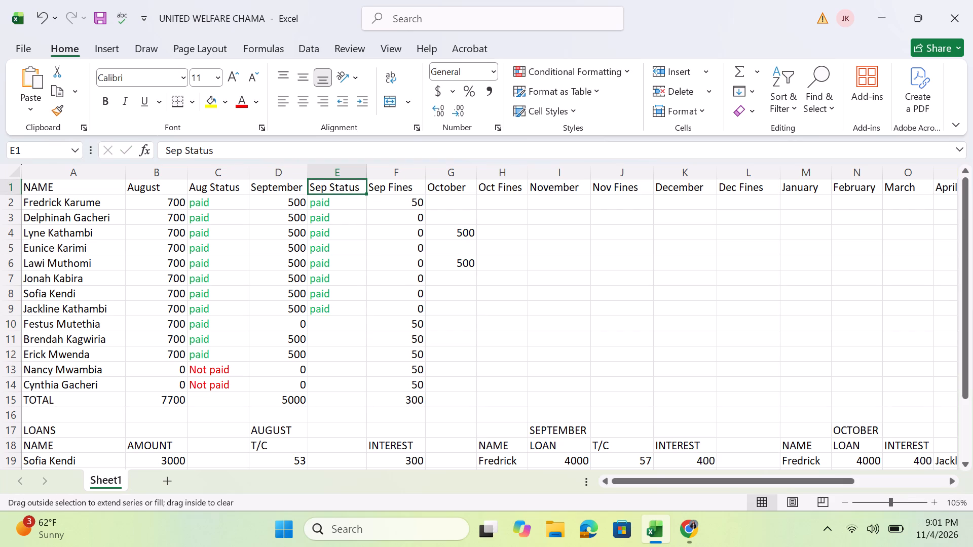
left_click_drag(365, 199, 366, 199)
left_click_drag(366, 199, 370, 212)
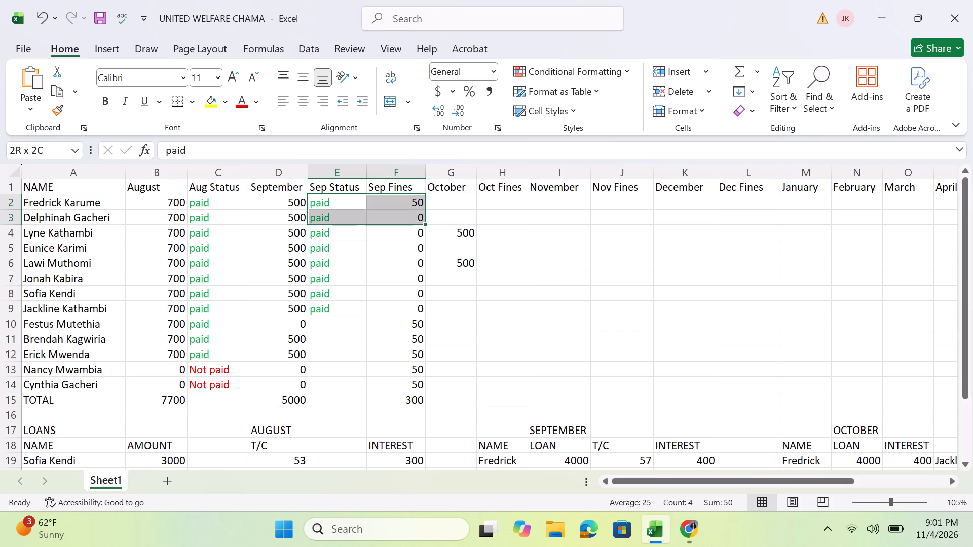
left_click_drag(370, 212, 344, 203)
left_click(344, 203)
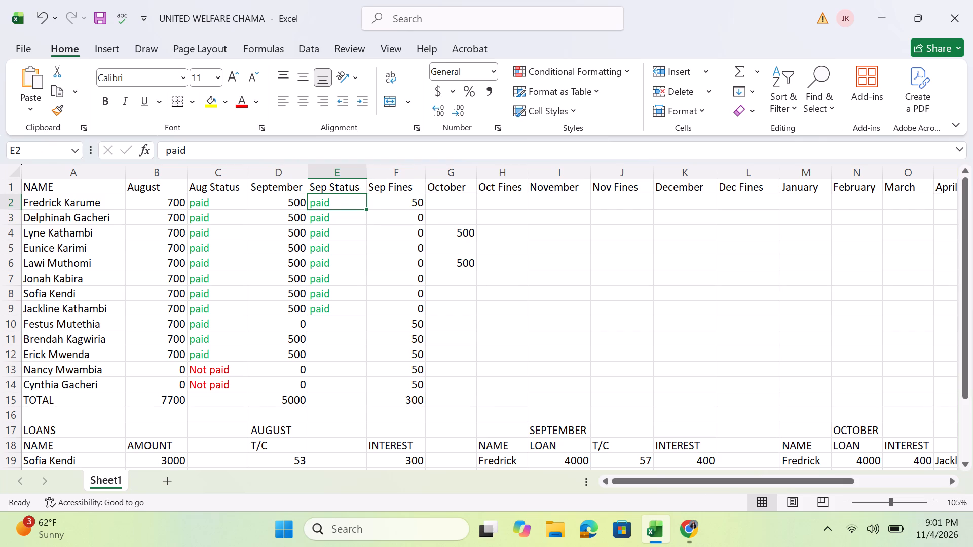
left_click_drag(365, 208, 354, 340)
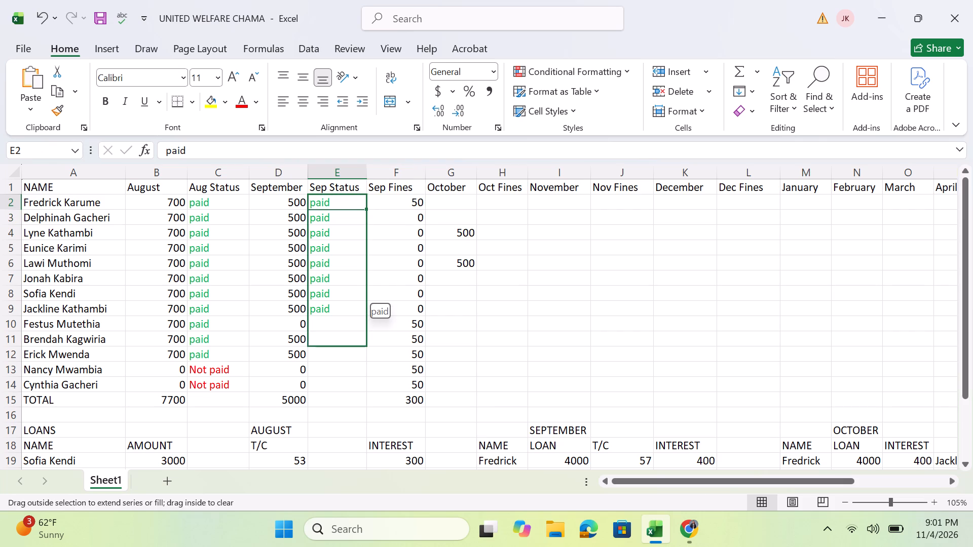
left_click_drag(354, 340, 358, 380)
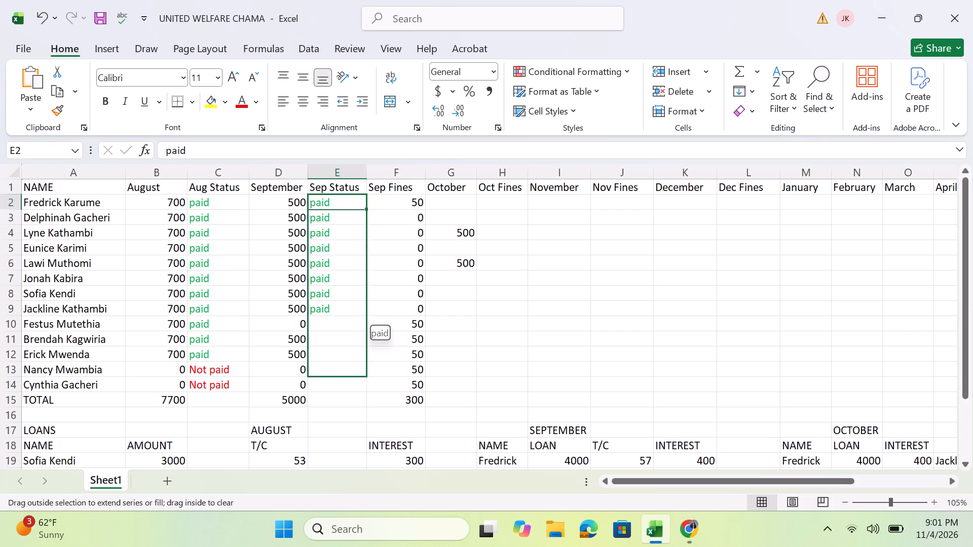
left_click_drag(358, 380, 358, 384)
left_click_drag(358, 384, 358, 388)
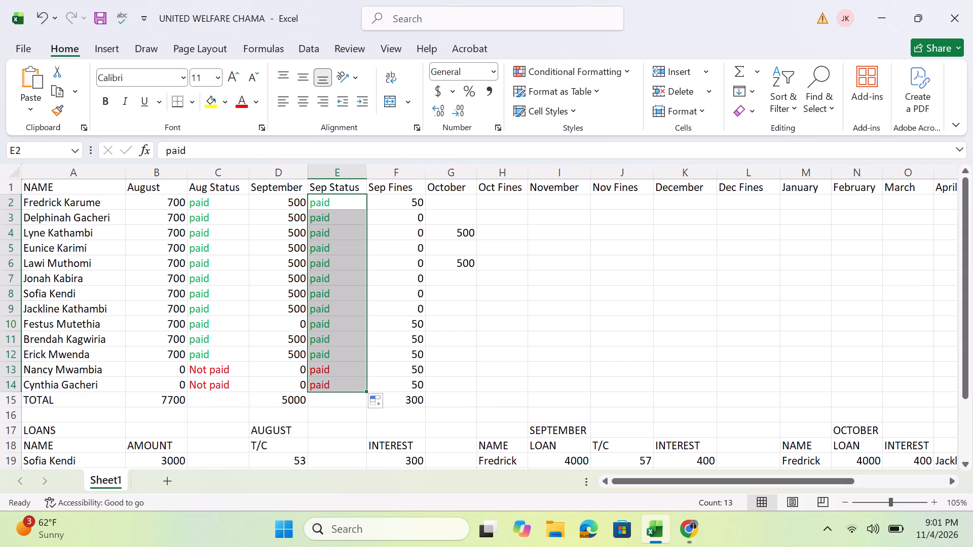
Replace the Sep Status entry in cell E13 with "Not paid".
left_click(346, 351)
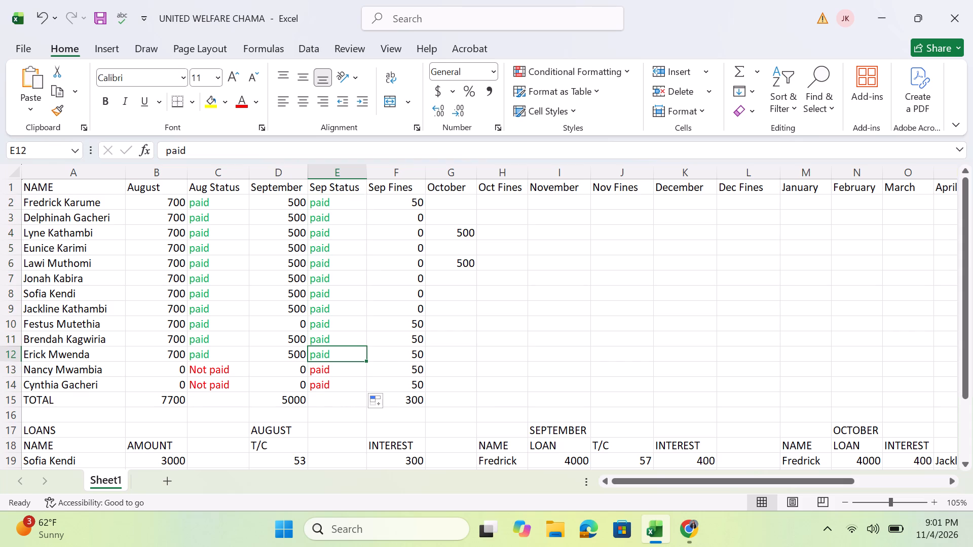
left_click(343, 375)
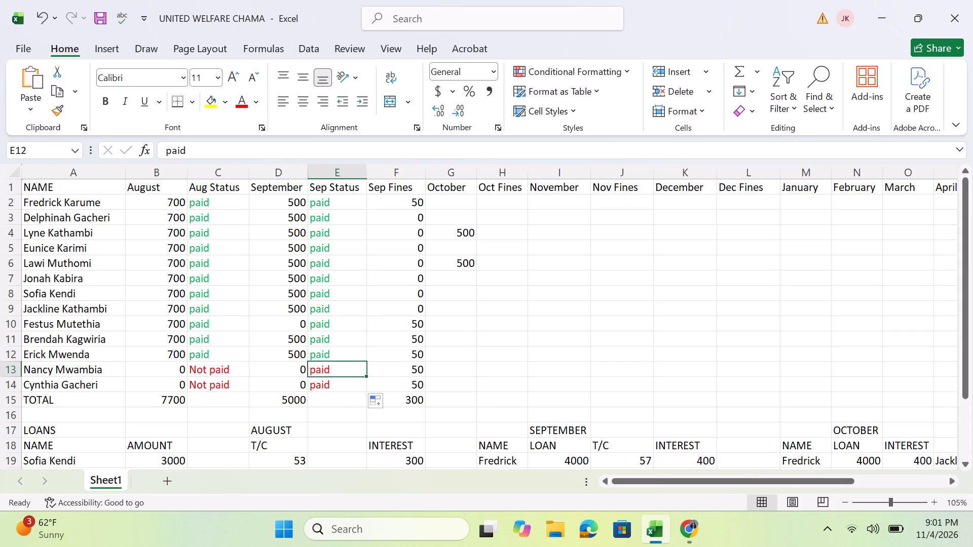
key("BackSpace")
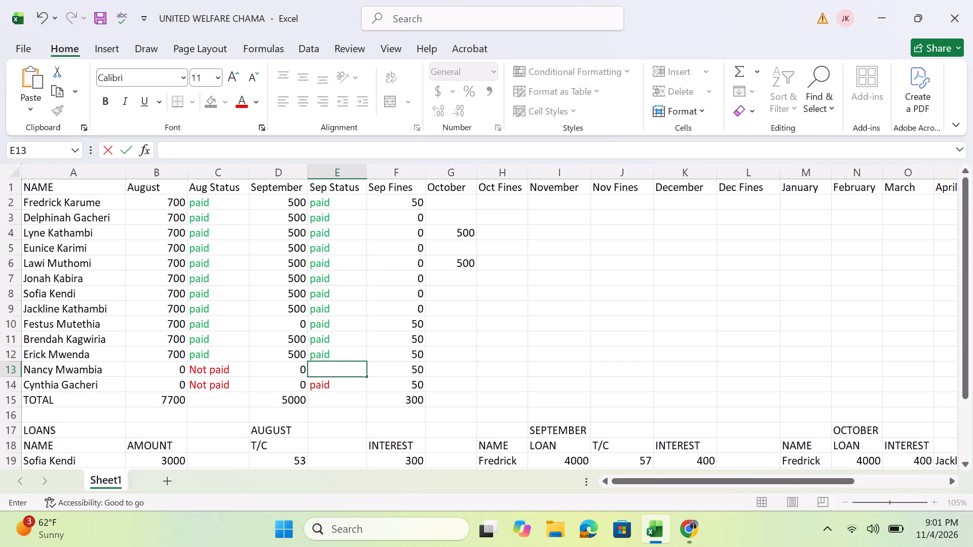
key("n")
key("BackSpace")
key("n")
type("ot")
key("space")
type("paid")
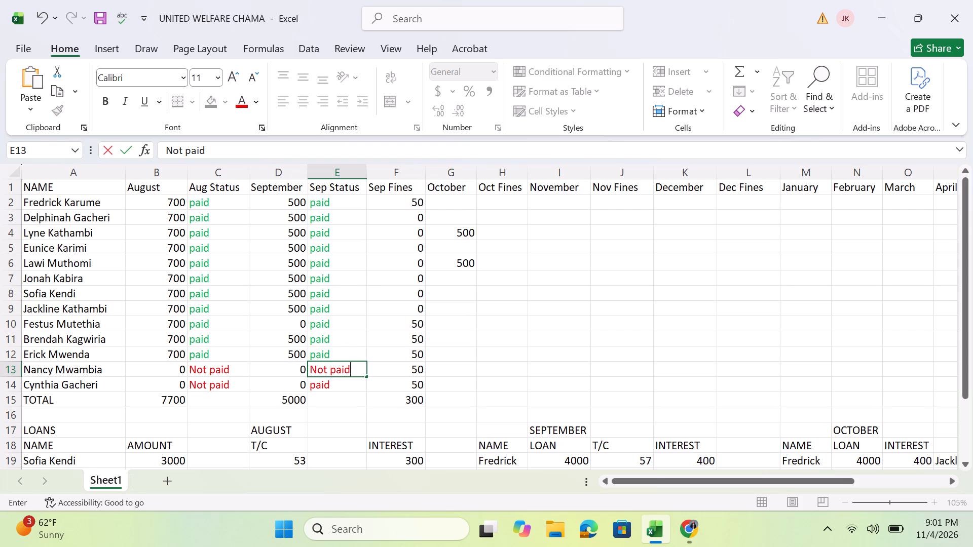
left_click(318, 378)
Replace the Sep Status entry in cell E14 with "Not pad".
left_click(323, 384)
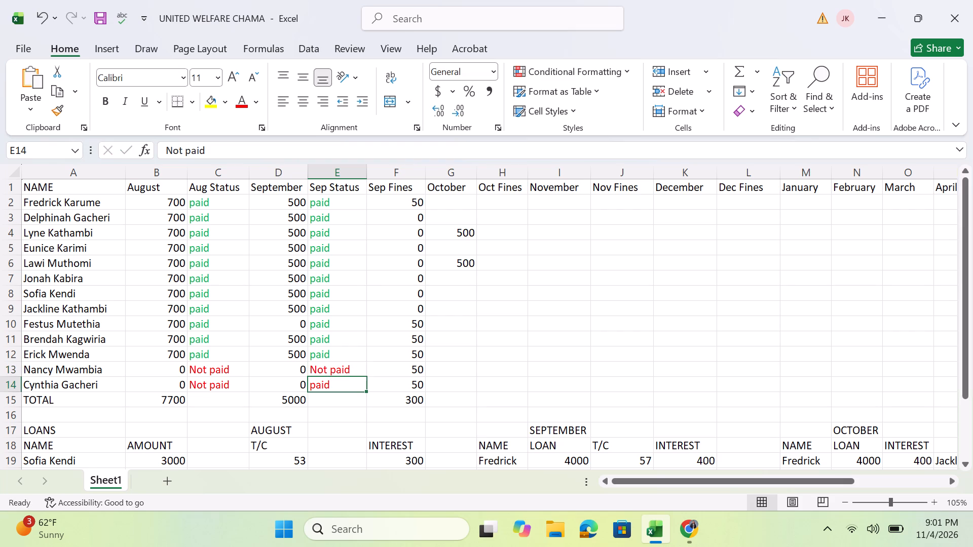
left_click(312, 384)
left_click(312, 384)
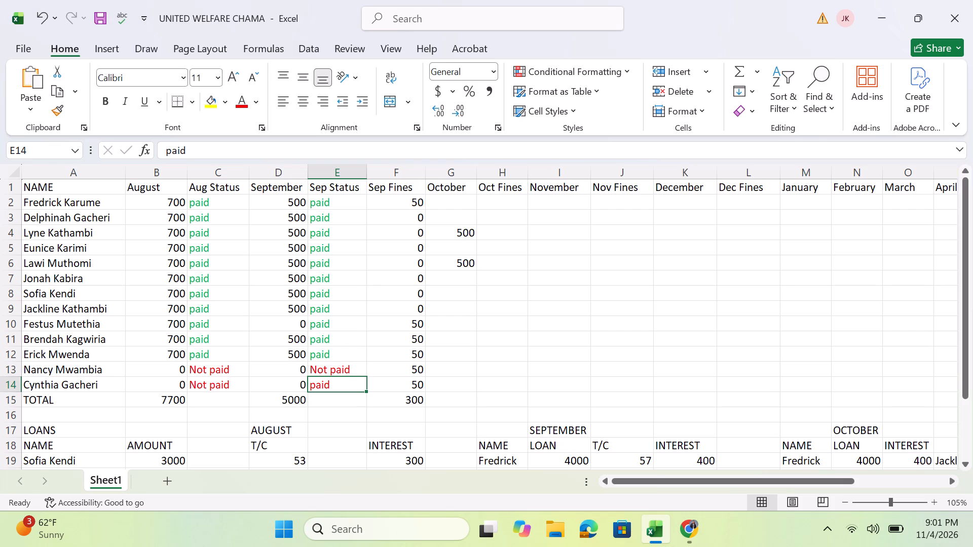
left_click(314, 385)
triple_click(336, 385)
key("BackSpace")
key("BackSpace")
key("BackSpace")
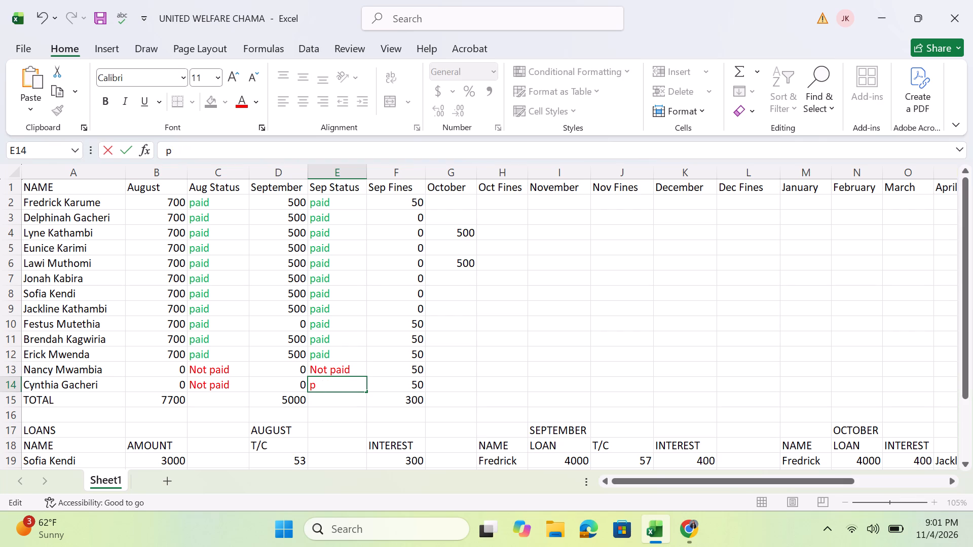
key("BackSpace")
key("n")
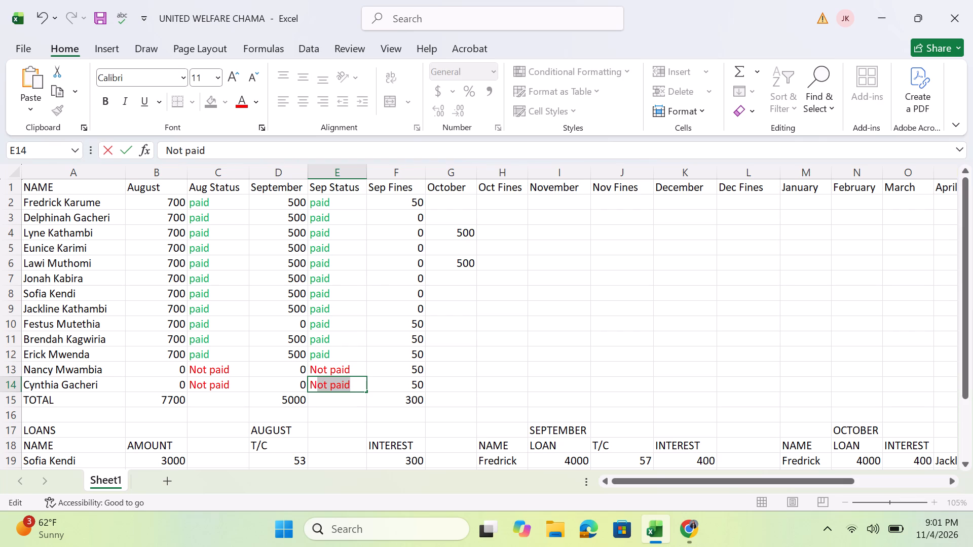
type("ot pa")
key("d")
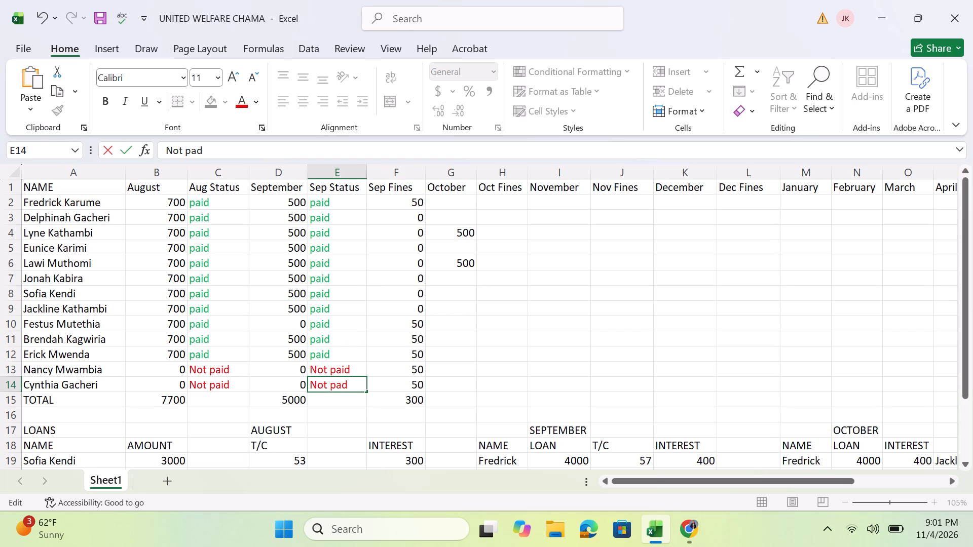
Replace the Sep Status entry in cell E2 with "Not paid".
left_click(338, 204)
key("BackSpace")
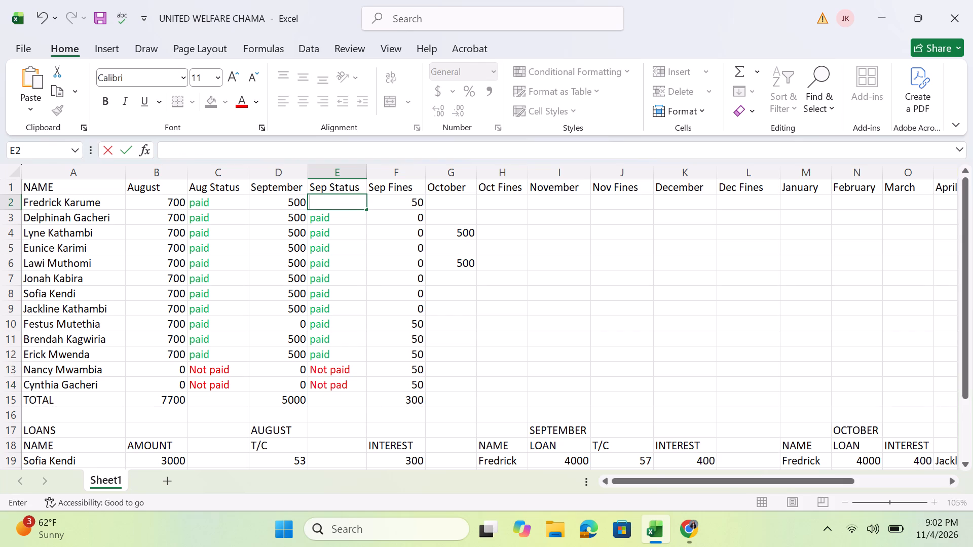
key("n")
key("p")
key("BackSpace")
type("ot")
key("space")
type("oa")
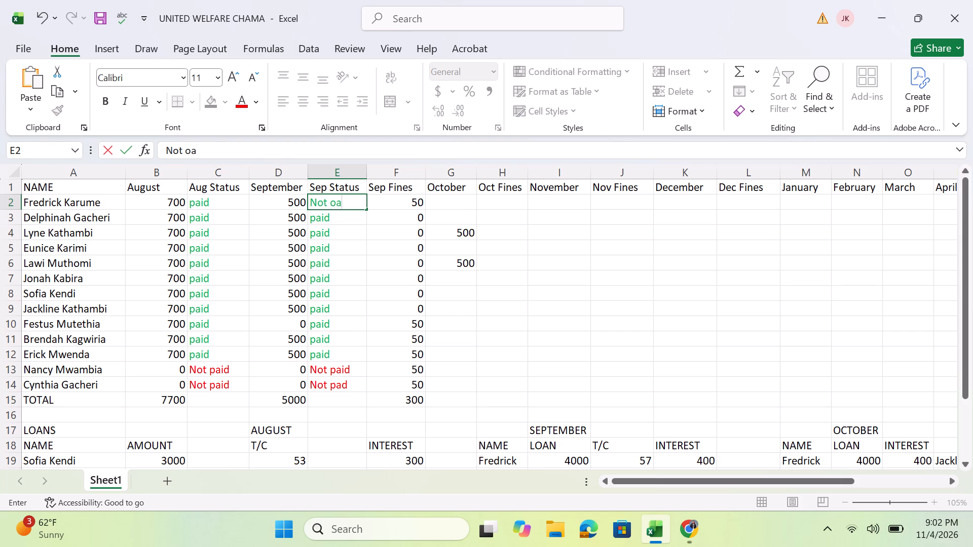
key("BackSpace")
key("BackSpace")
type("pai")
key("d")
Try to apply a red font colour to the "Not paid" text in cell E2.
left_click(242, 105)
left_click_drag(354, 207, 300, 200)
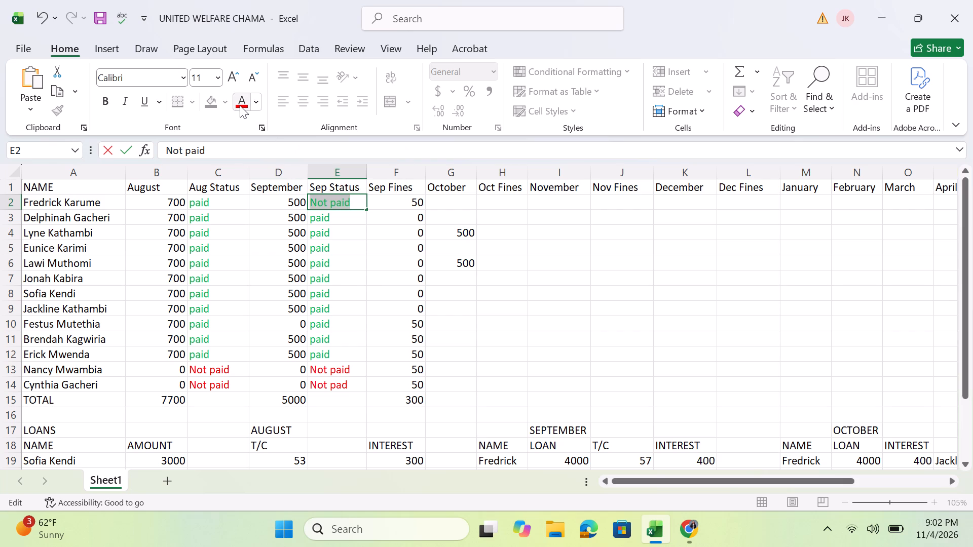
left_click(240, 105)
left_click(381, 297)
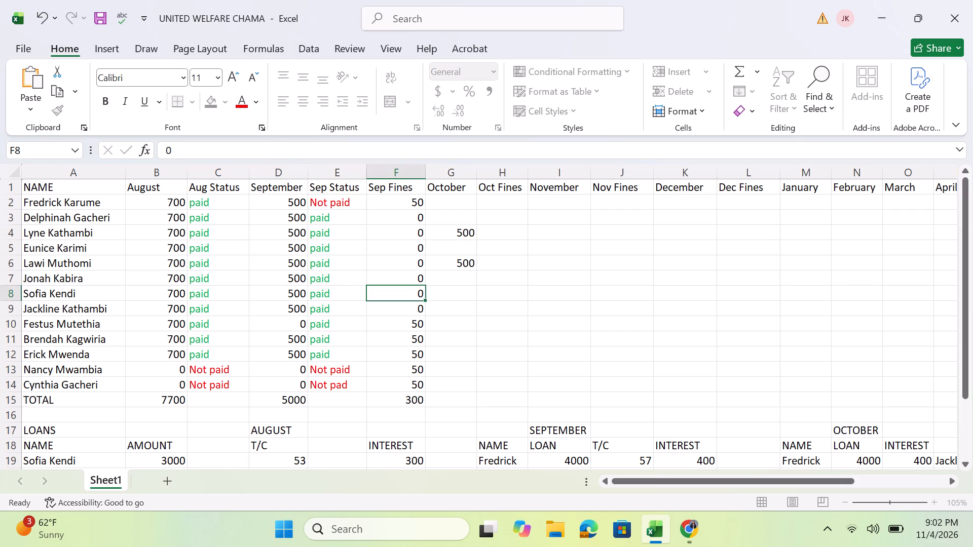
left_click(340, 205)
left_click(352, 205)
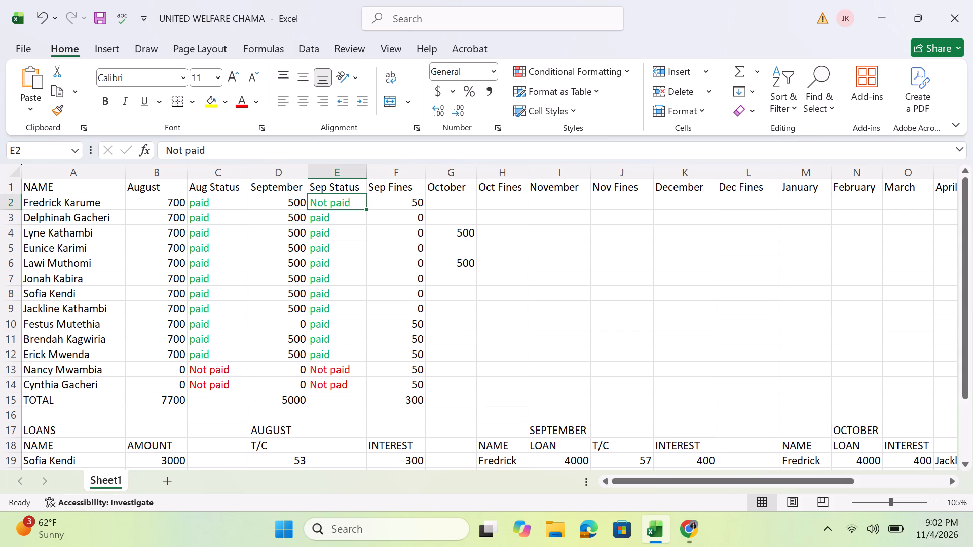
left_click_drag(352, 205, 324, 202)
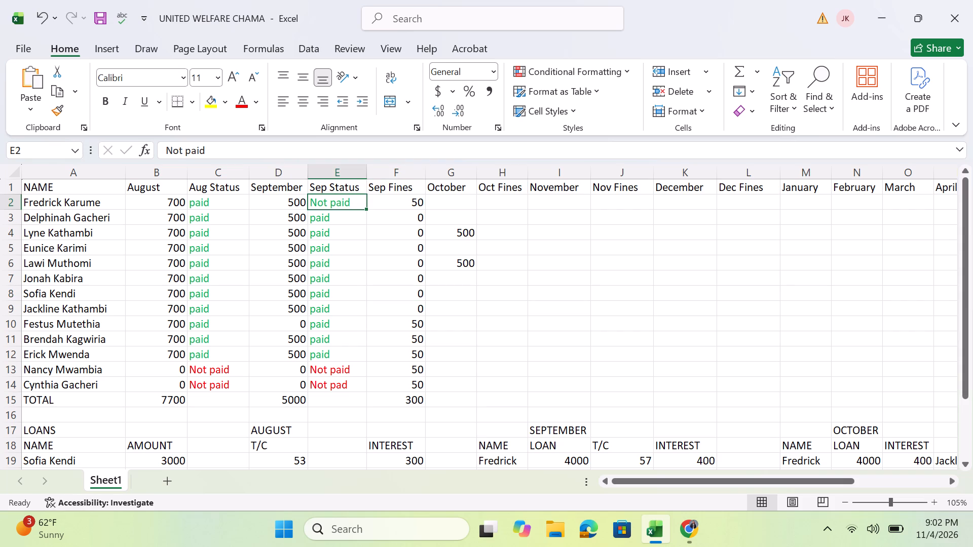
left_click(350, 202)
double_click(357, 202)
left_click_drag(357, 202, 308, 201)
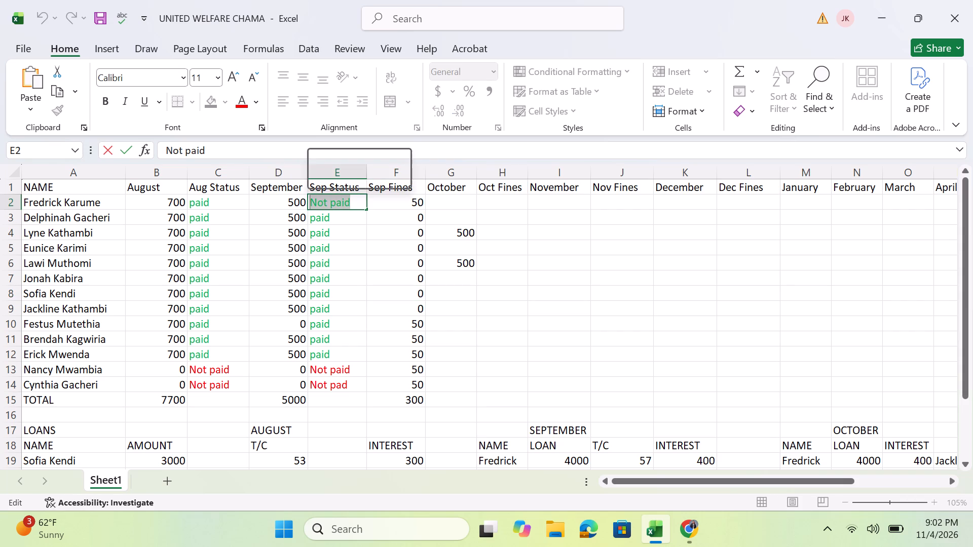
left_click(241, 105)
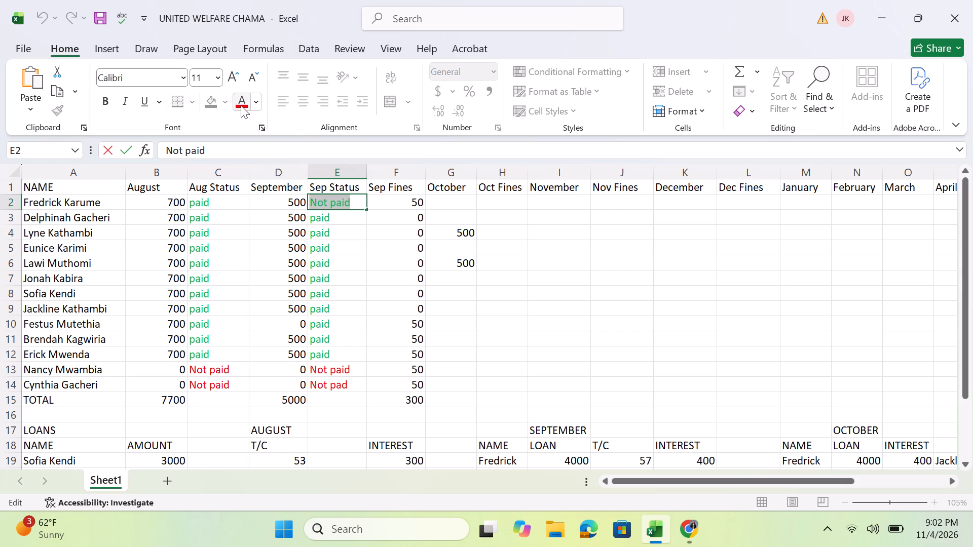
left_click(350, 205)
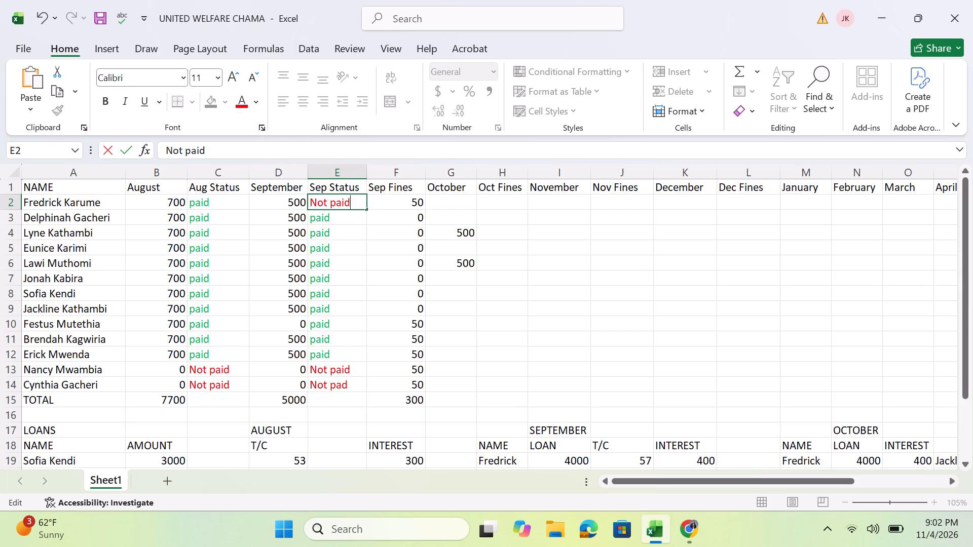
left_click(358, 227)
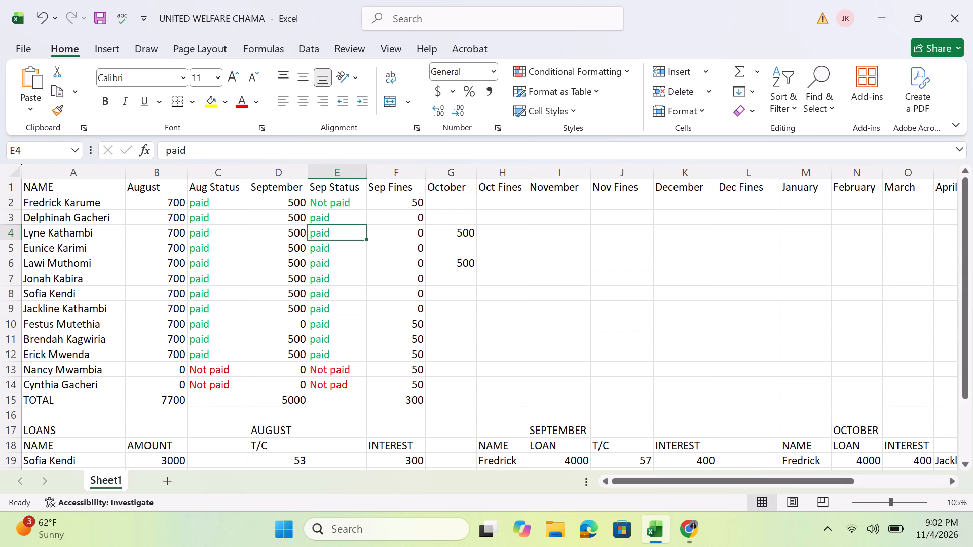
Replace the Sep Status entry in cell E2 with "not paid", trying to apply a red font colour while entering it.
left_click(346, 207)
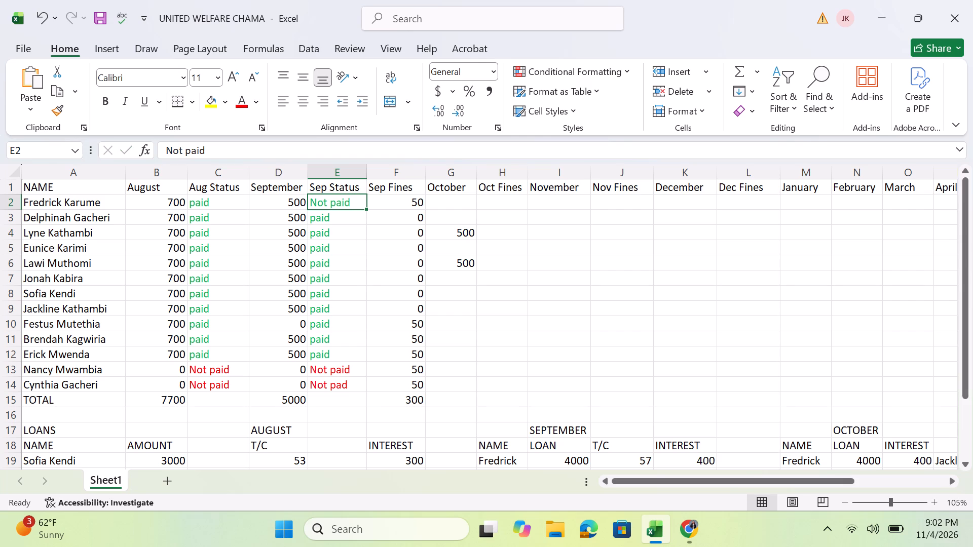
key("BackSpace")
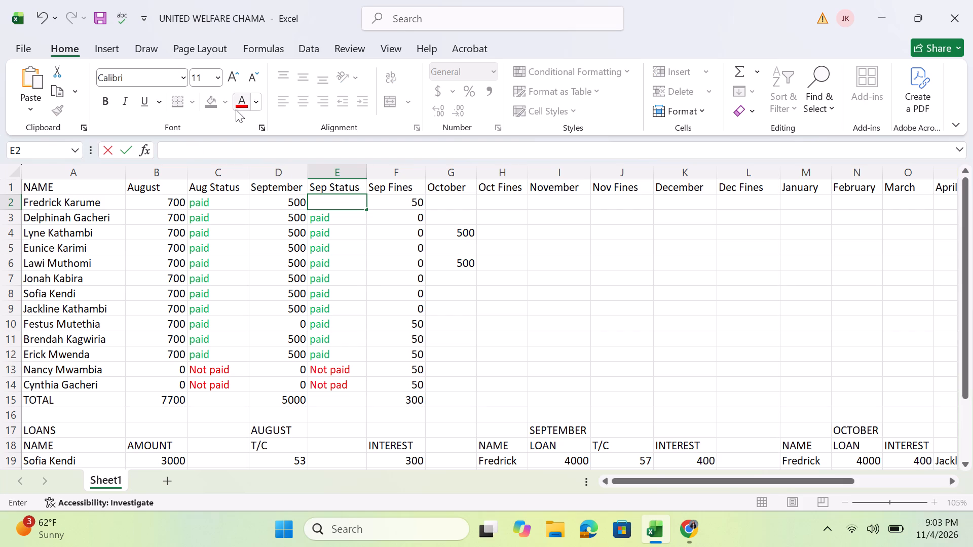
left_click(235, 111)
left_click(242, 103)
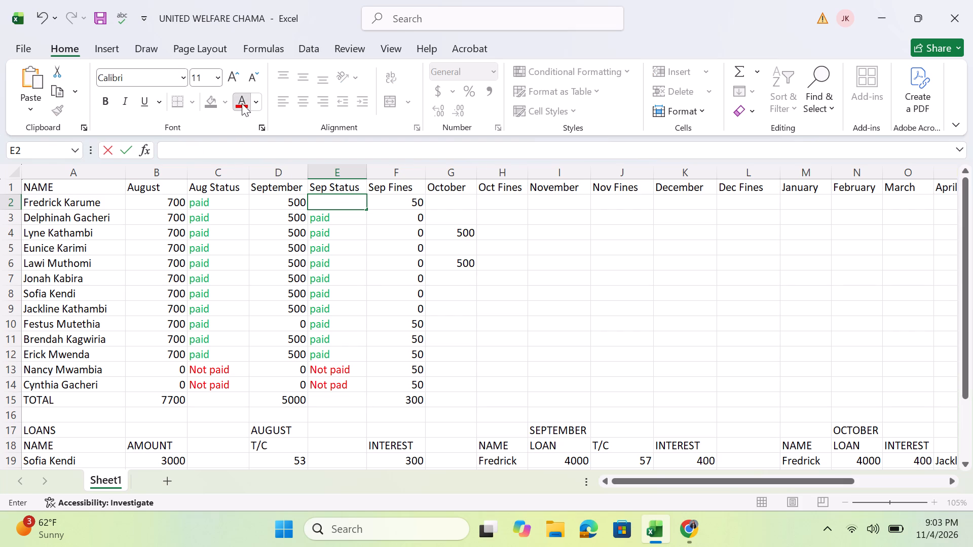
left_click(243, 108)
key("n")
key("BackSpace")
key("n")
type("ot")
key("space")
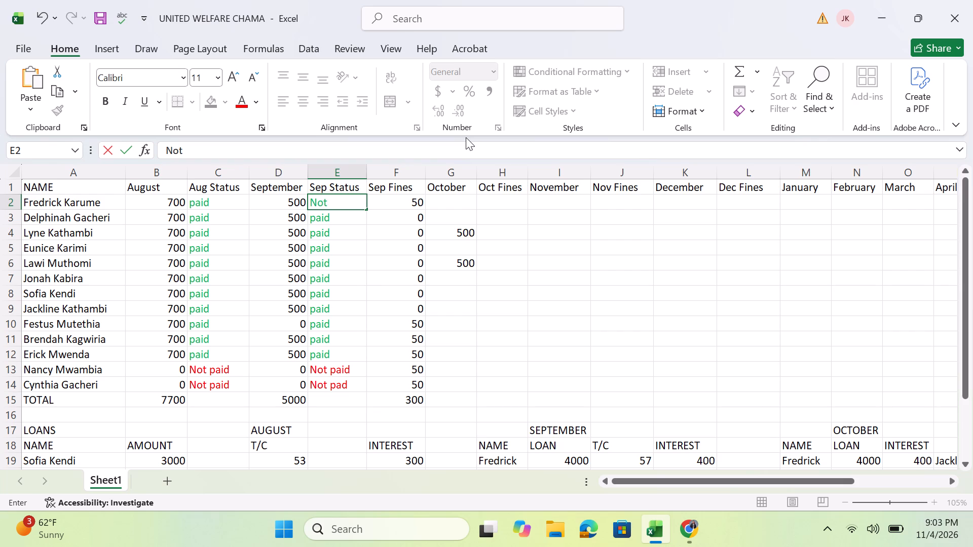
key("BackSpace")
key("BackSpace")
key("BackSpace")
key("BackSpace")
left_click(239, 105)
key("n")
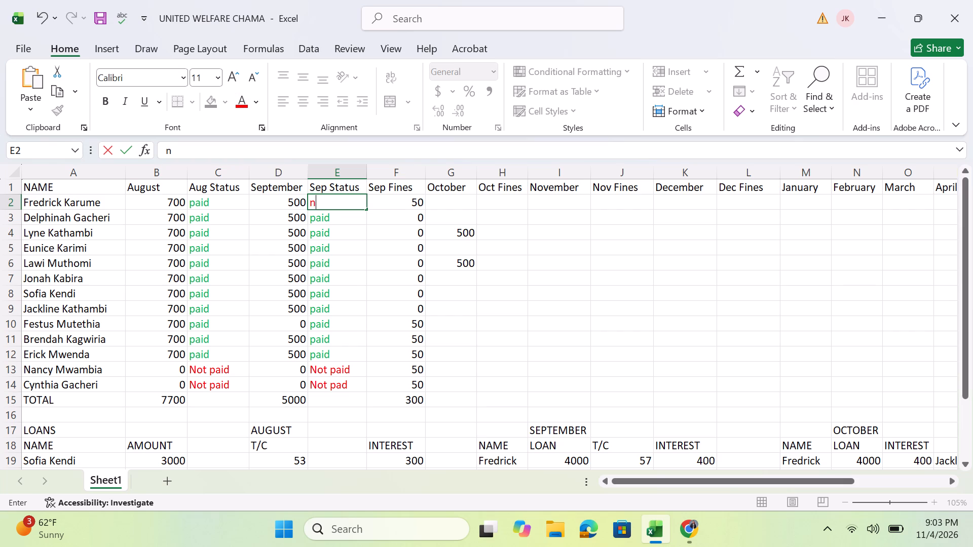
type("ot o")
key("BackSpace")
type("pa")
type("is")
key("BackSpace")
key("d")
left_click(348, 238)
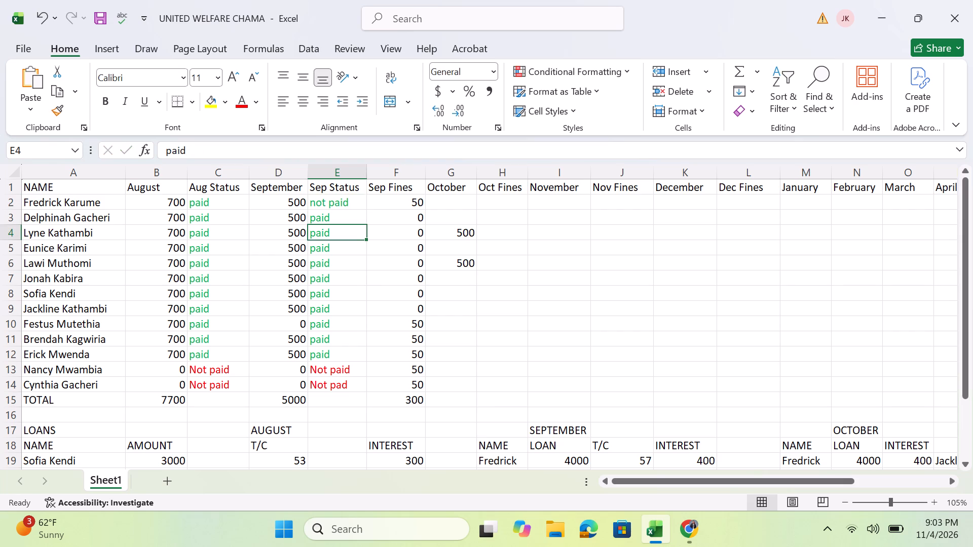
Select the Sep Status entry in cell E2.
left_click(347, 197)
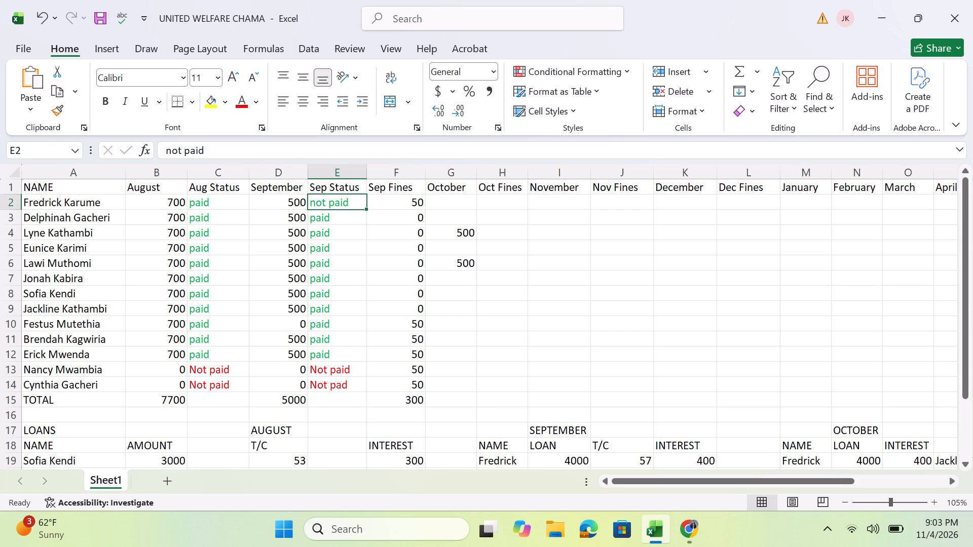
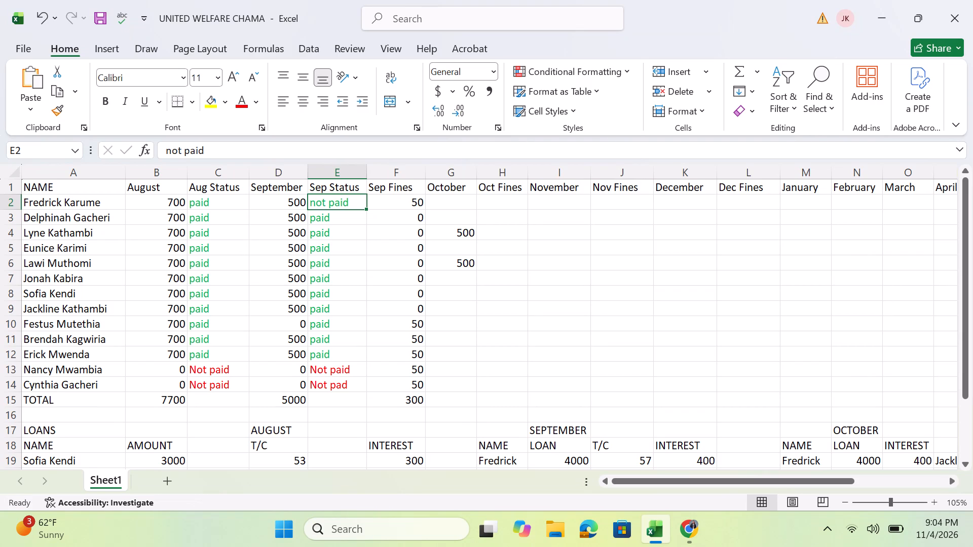
Replace the Sep Status entry in cell E2 with "Not paid".
scroll(505, 252, "left", 1)
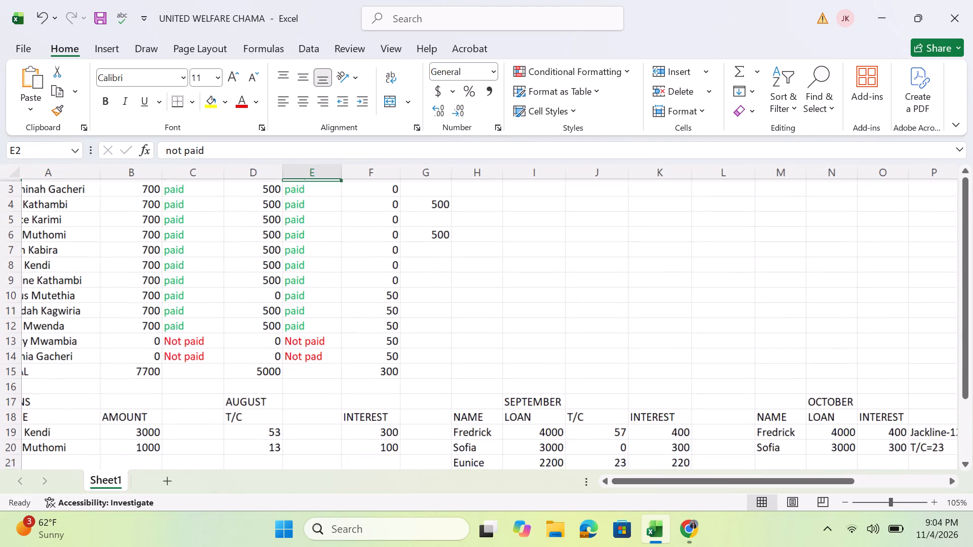
scroll(505, 252, "up", 2)
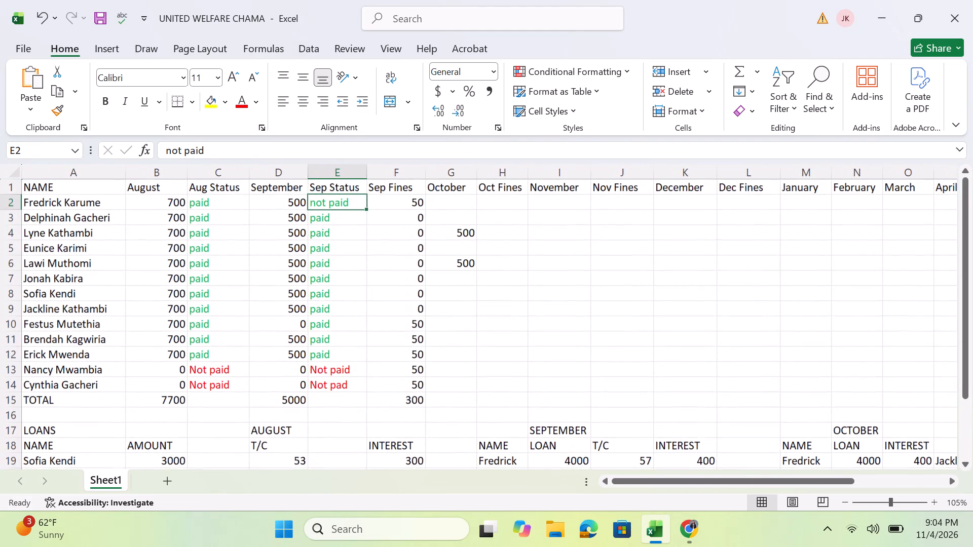
left_click(357, 206)
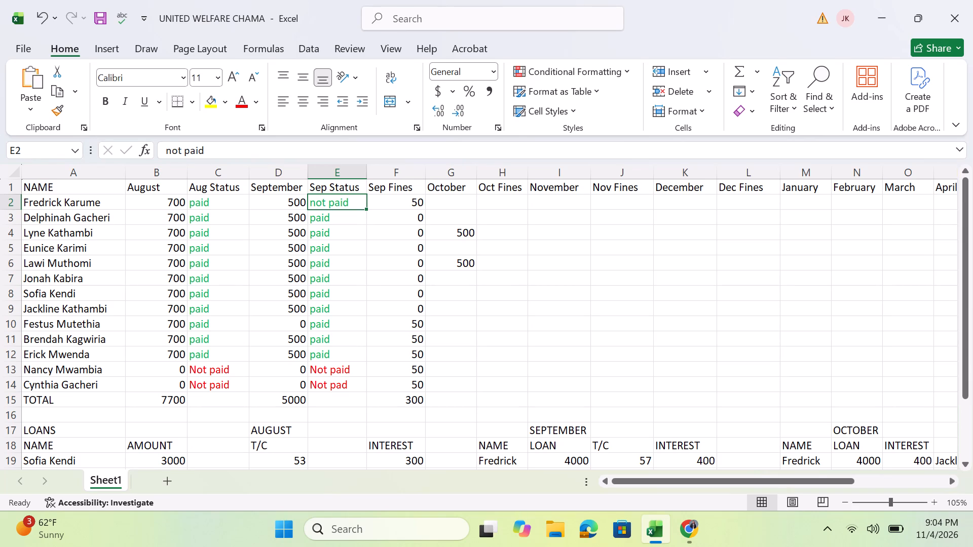
left_click_drag(350, 193, 356, 200)
key("BackSpace")
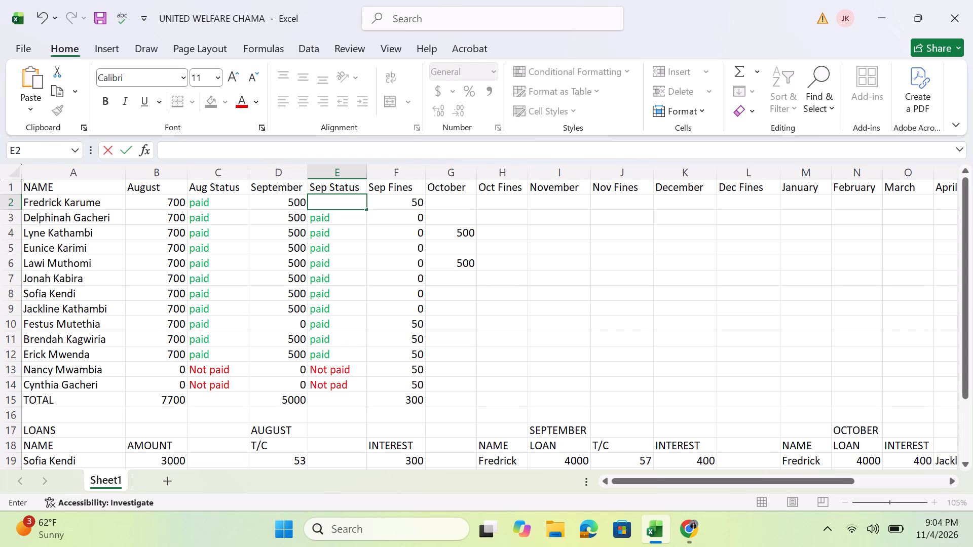
key("n")
type("ot paid")
key("Return")
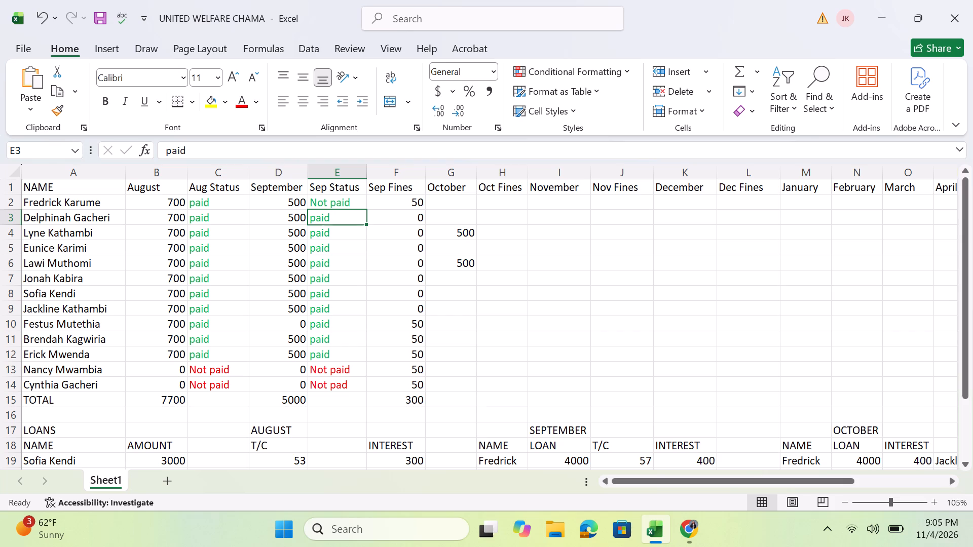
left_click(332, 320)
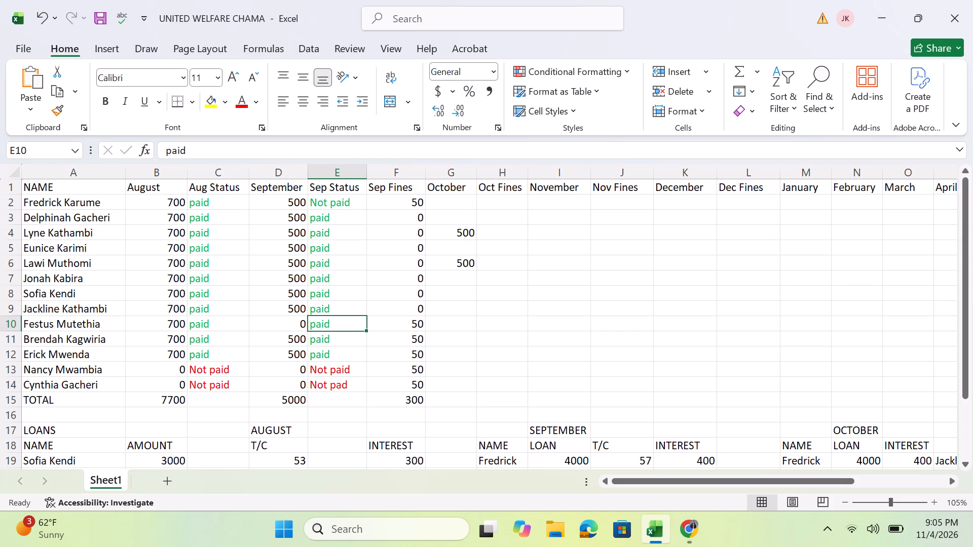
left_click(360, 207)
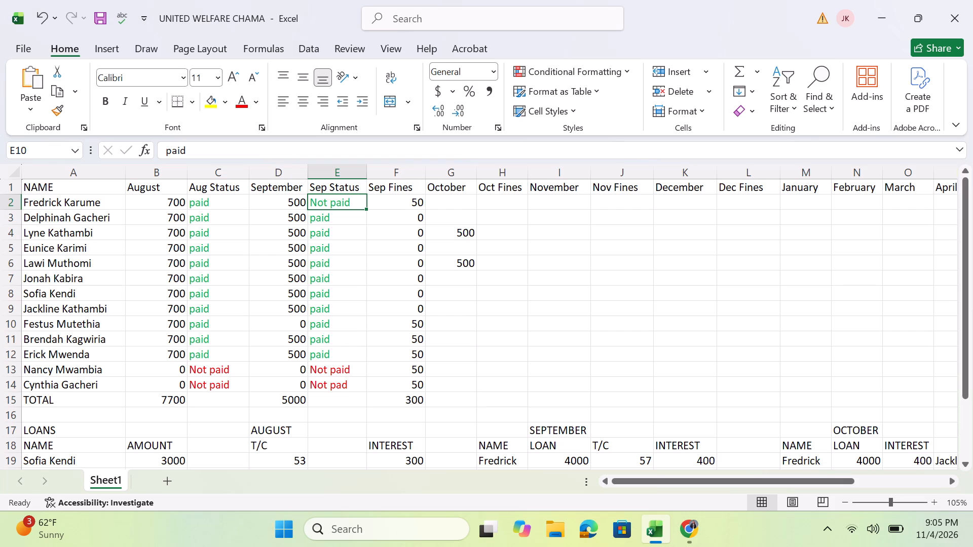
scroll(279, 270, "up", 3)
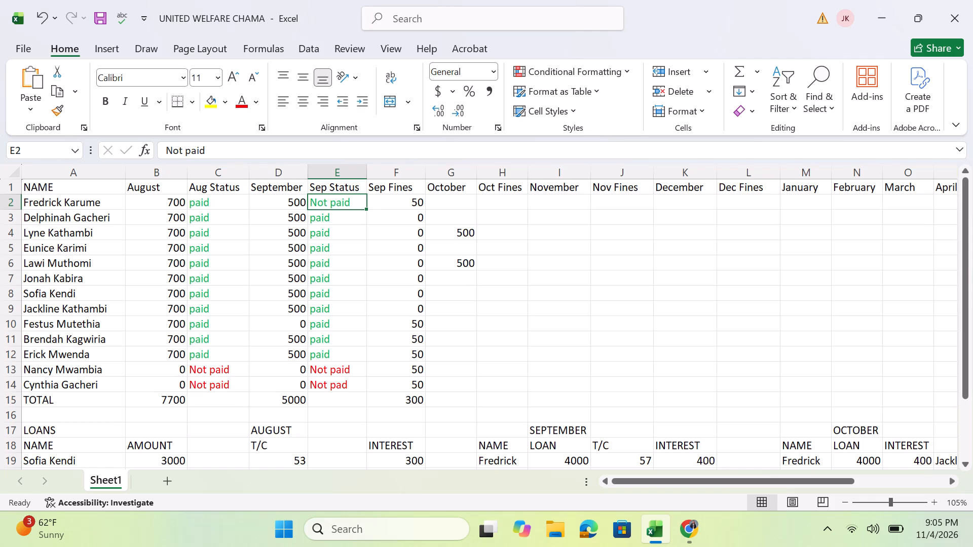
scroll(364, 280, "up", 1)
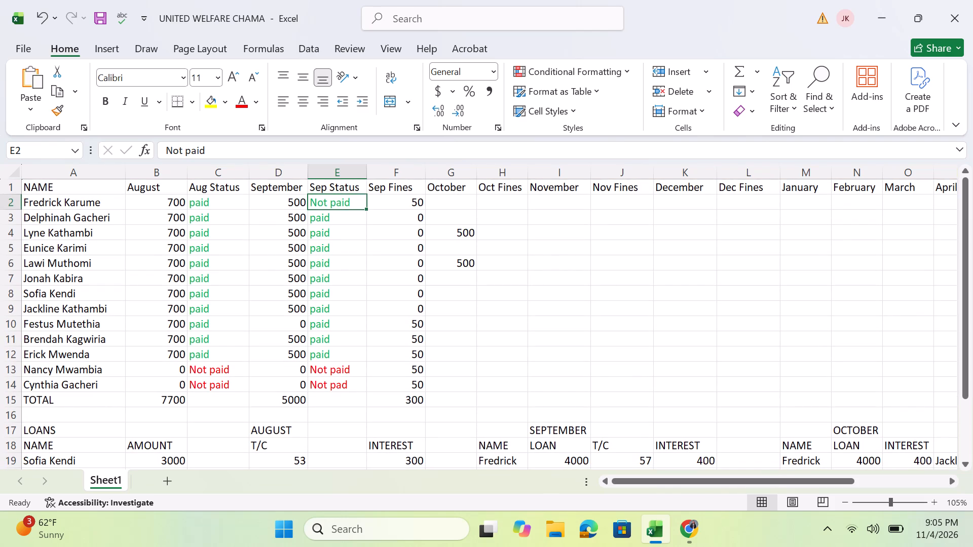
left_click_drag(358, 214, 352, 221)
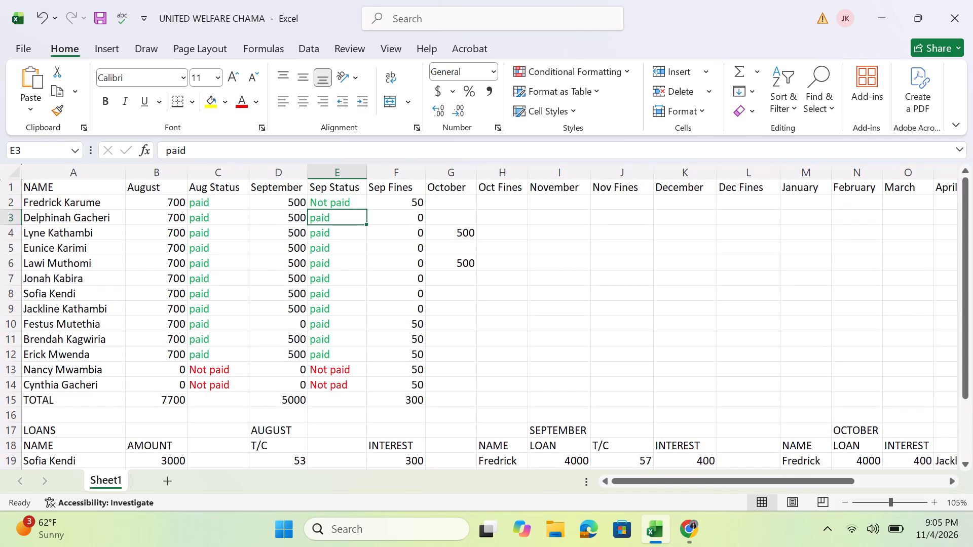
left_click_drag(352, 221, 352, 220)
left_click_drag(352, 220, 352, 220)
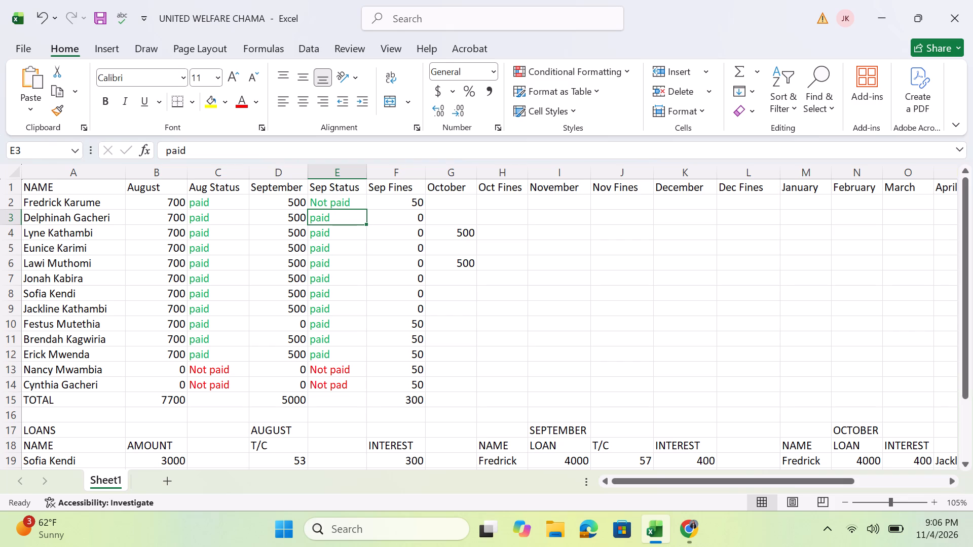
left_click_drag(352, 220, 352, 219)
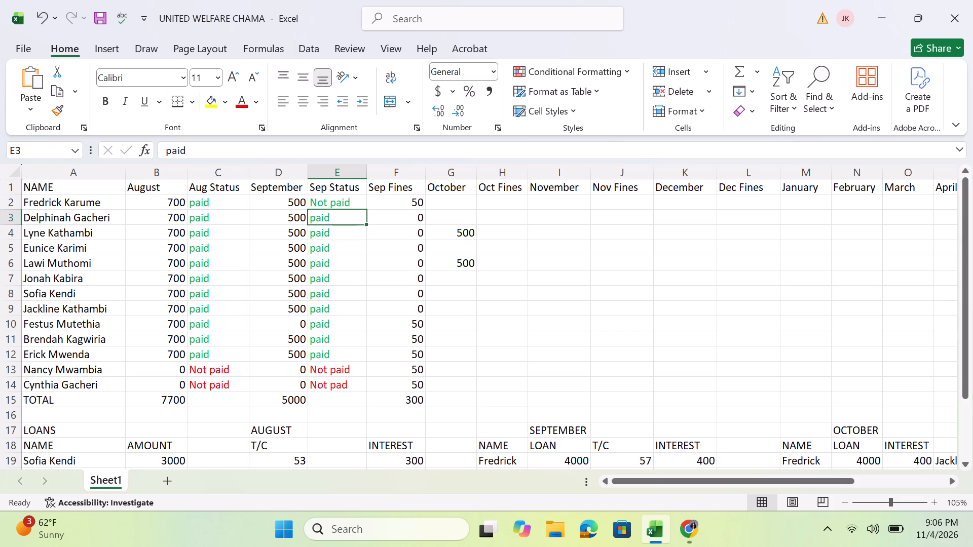
Fill the "Not paid" entry from cell E2 down the Sep Status column through cell E14.
left_click(363, 201)
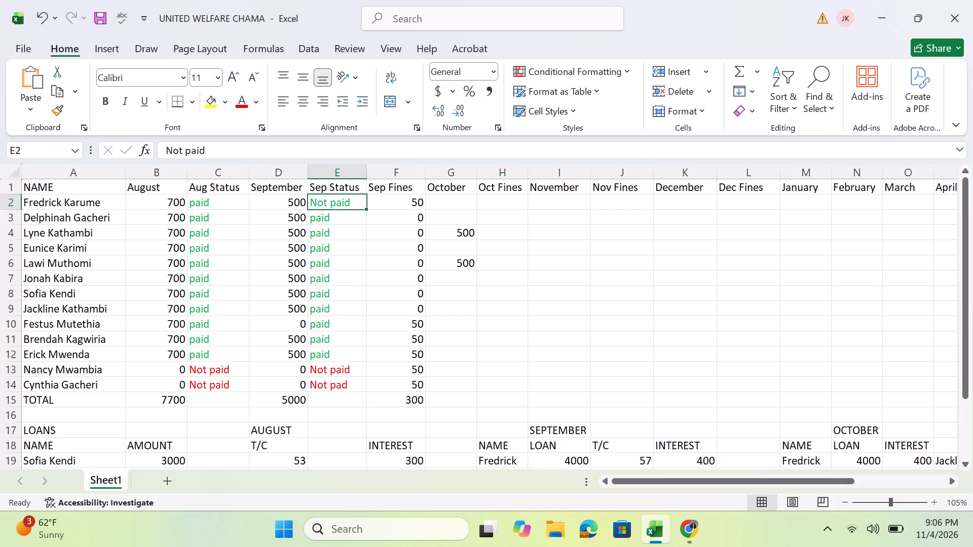
left_click_drag(370, 209, 356, 395)
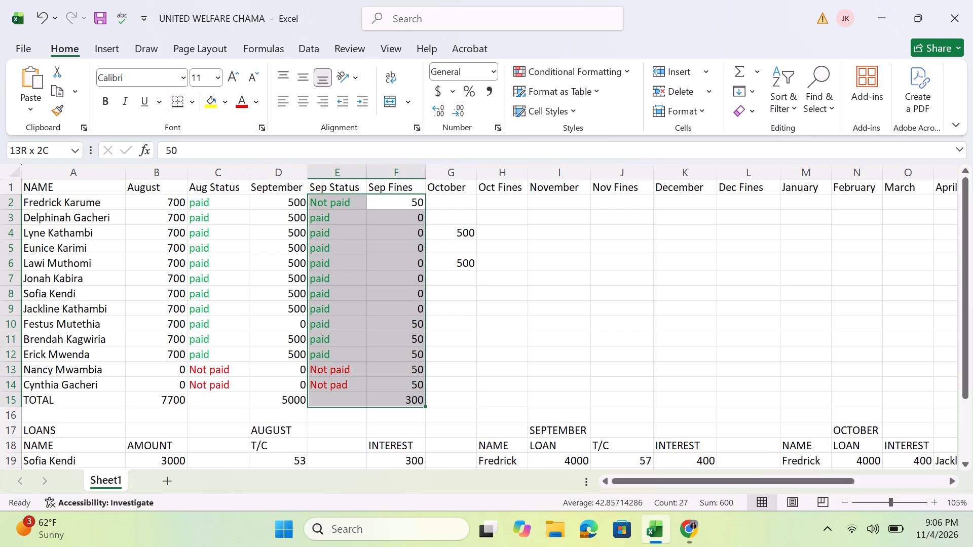
left_click_drag(356, 395, 350, 392)
left_click(351, 215)
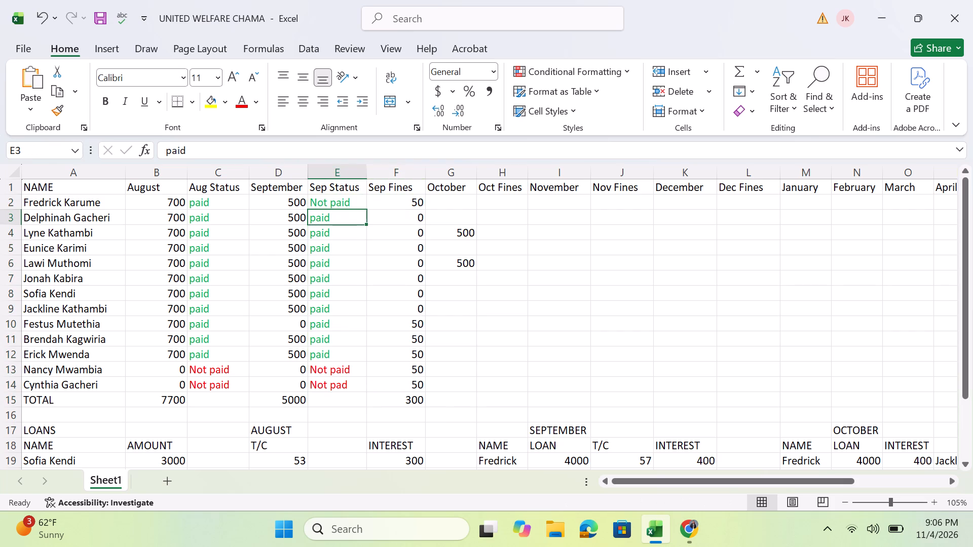
left_click(365, 193)
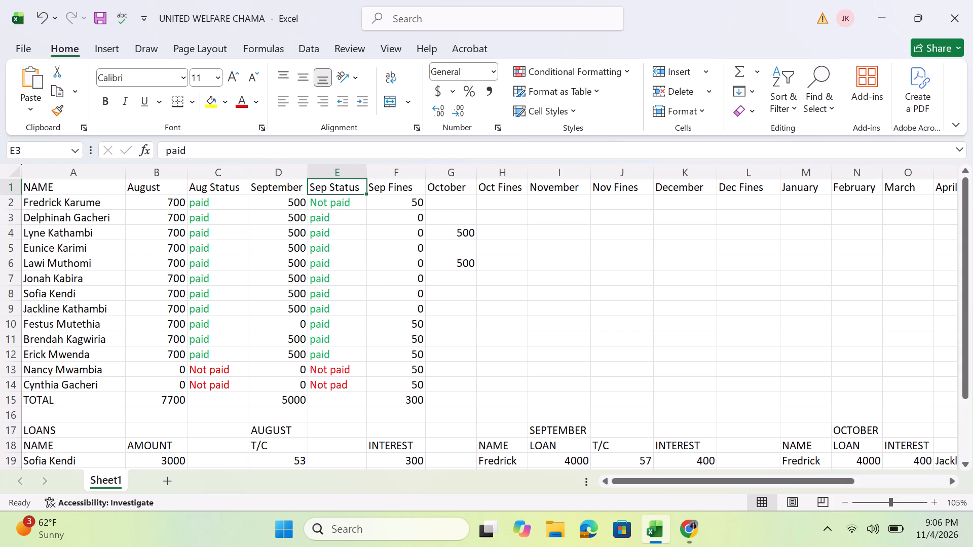
left_click(359, 204)
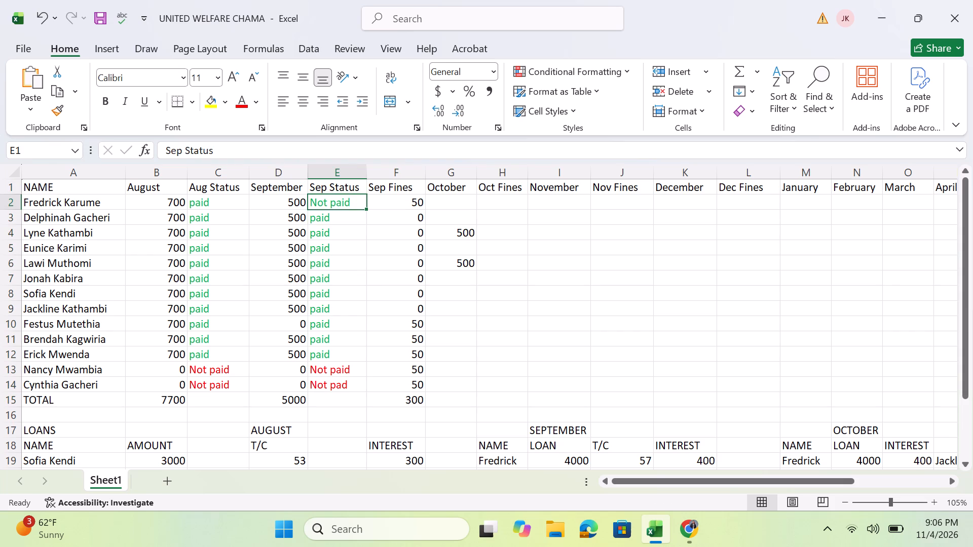
left_click_drag(366, 211, 350, 385)
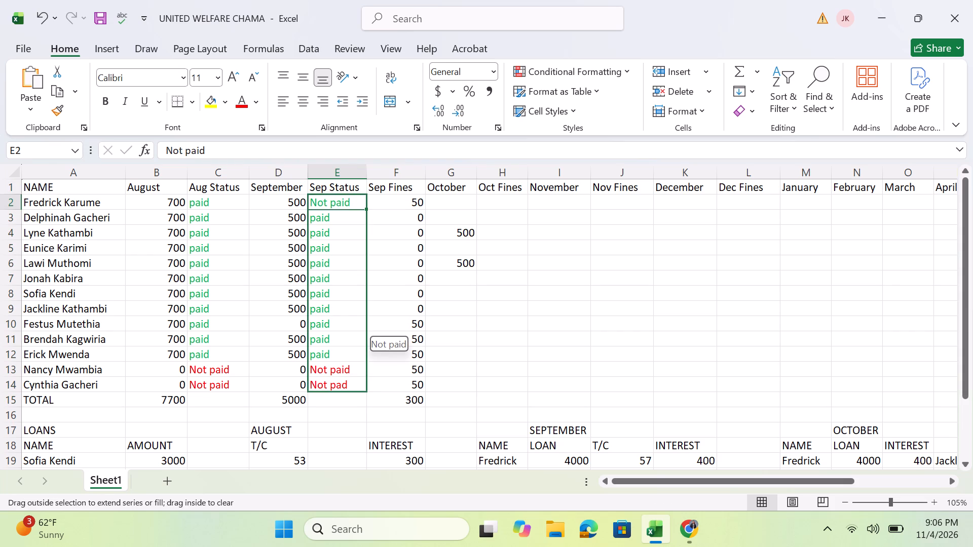
left_click_drag(350, 385, 350, 386)
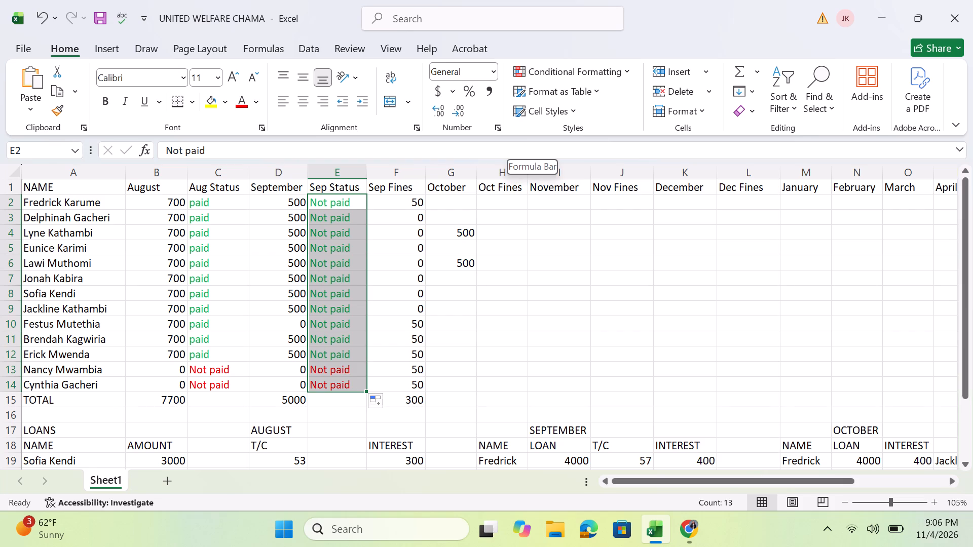
Start a formula-based conditional formatting rule for Sep Status cells E2 to E14 with the formula =e2="paid".
left_click(622, 69)
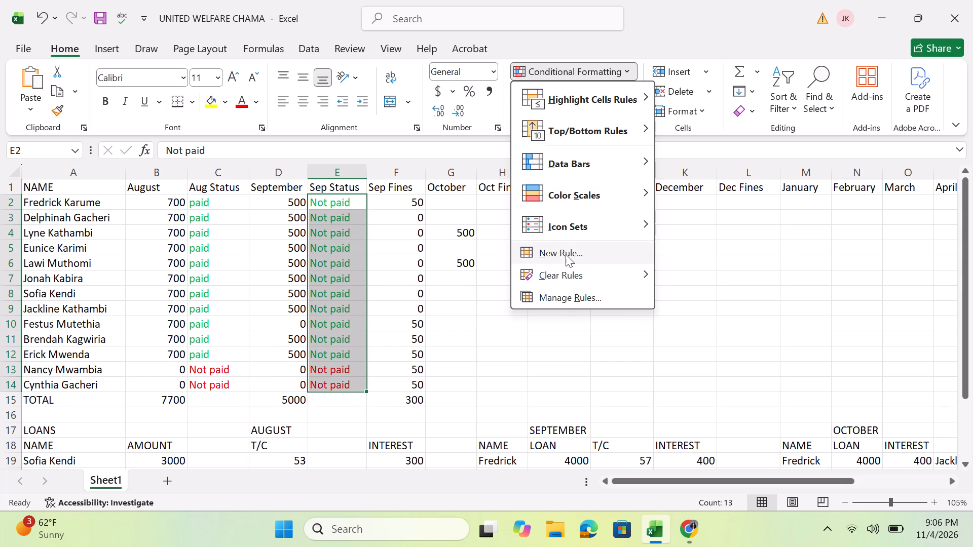
left_click(566, 254)
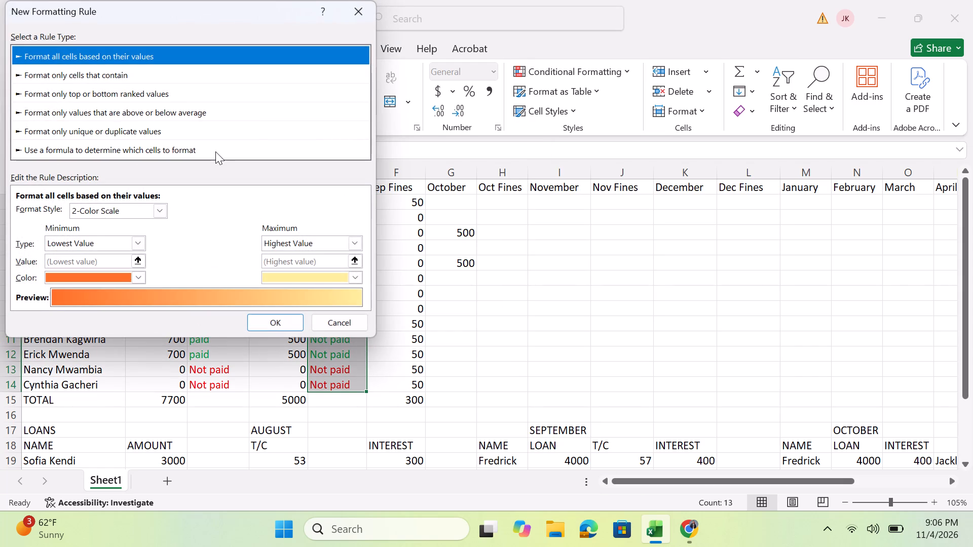
left_click(215, 151)
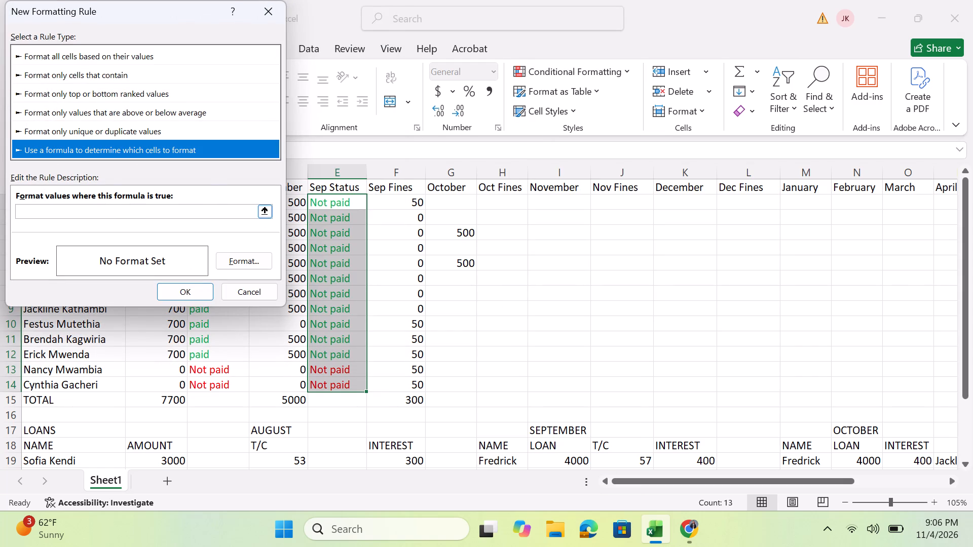
left_click(81, 213)
key("equal")
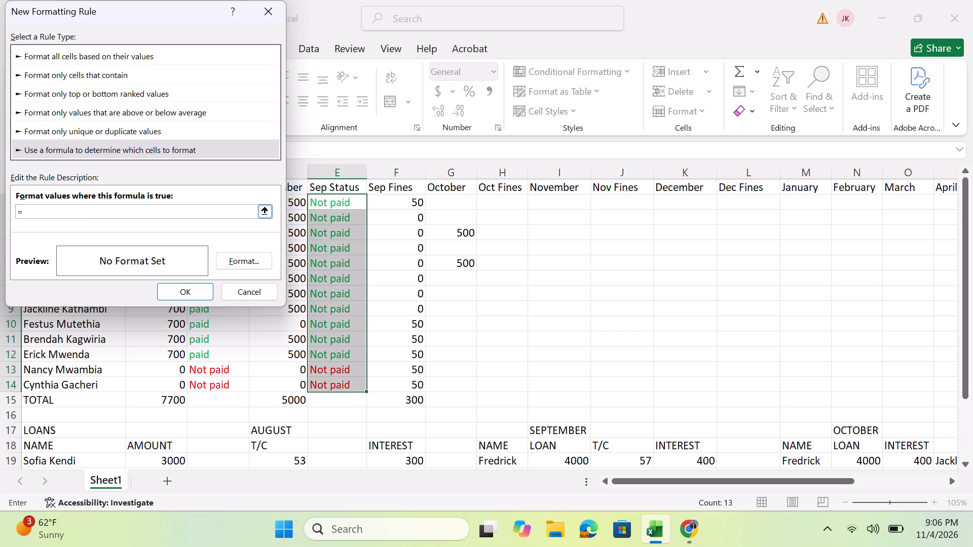
type("c2")
key("BackSpace")
key("BackSpace")
type("e2")
key("equal")
type("\"paid")
key("shift+quotedbl")
Give the "paid" rule a standard green font colour and apply it to the selected Sep Status cells.
left_click(236, 258)
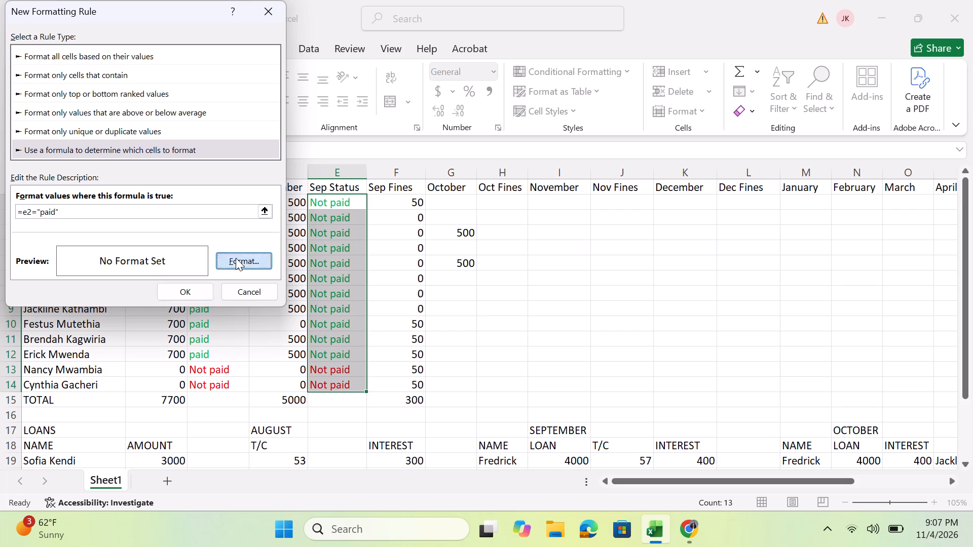
left_click(279, 171)
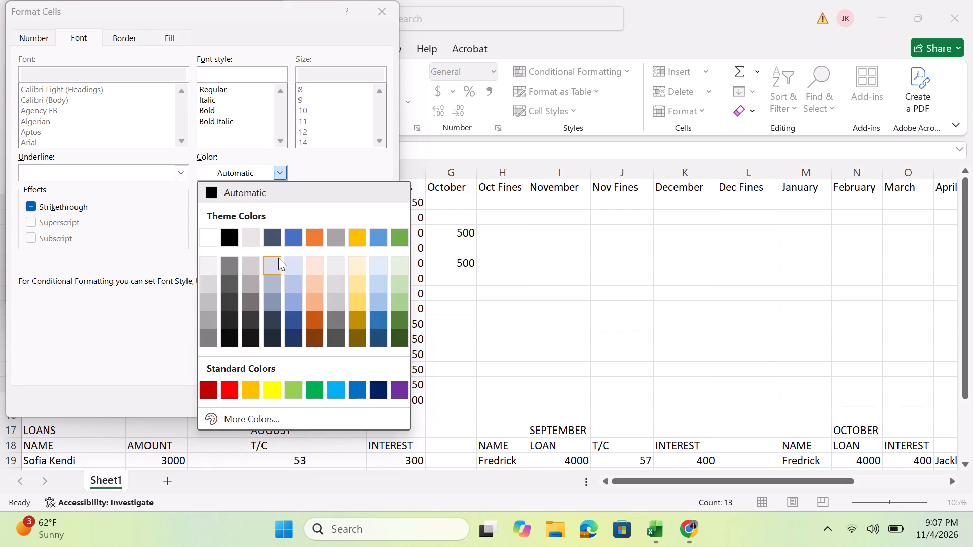
left_click(317, 392)
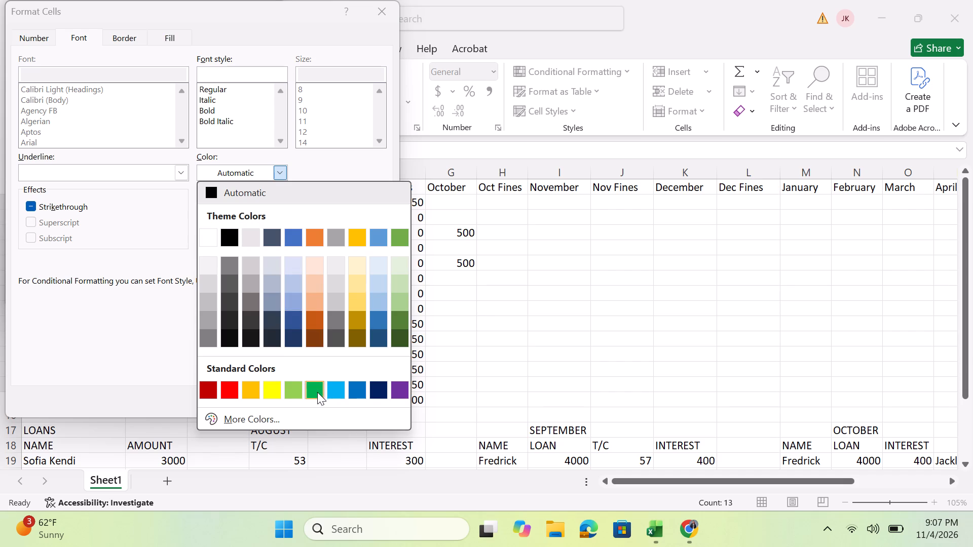
left_click(298, 397)
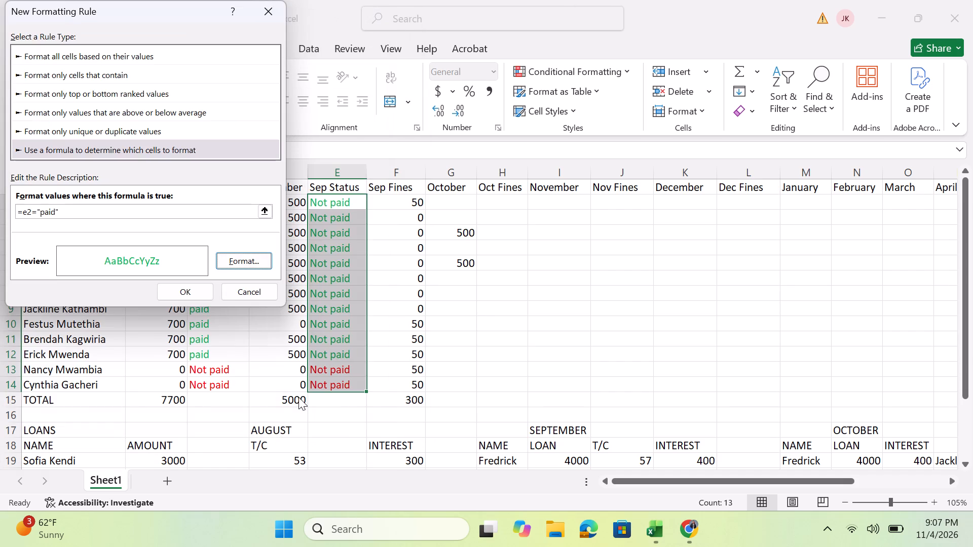
left_click(190, 287)
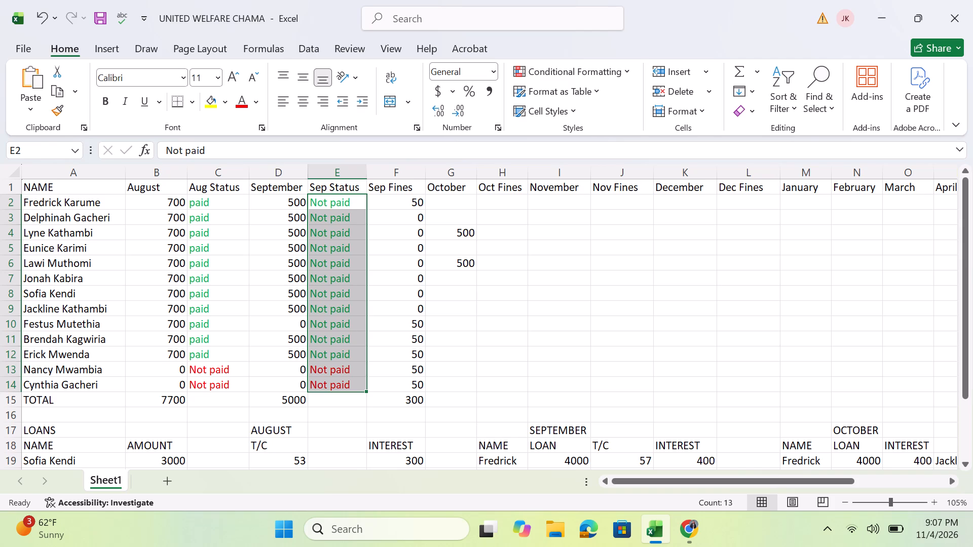
Set the September amount in cell D2 to 0.
left_click(322, 271)
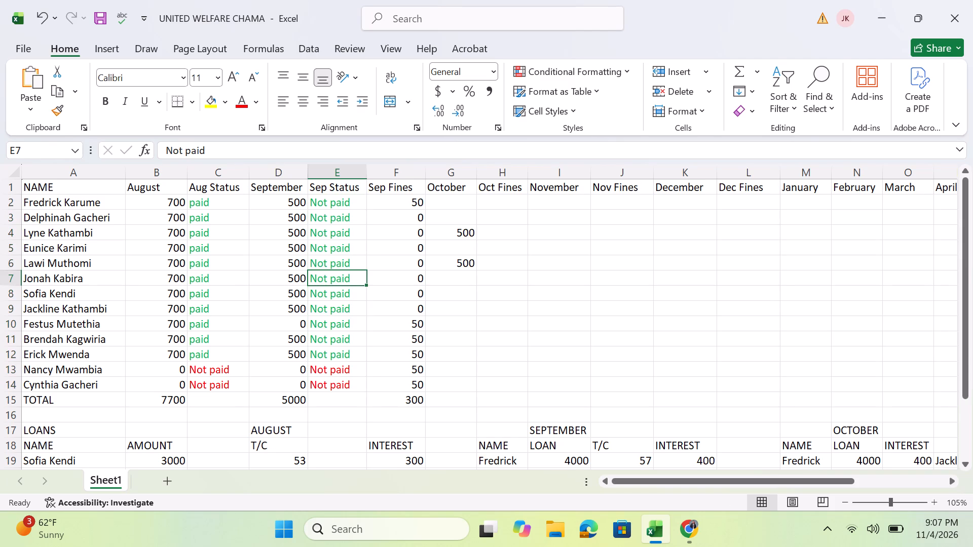
left_click(346, 213)
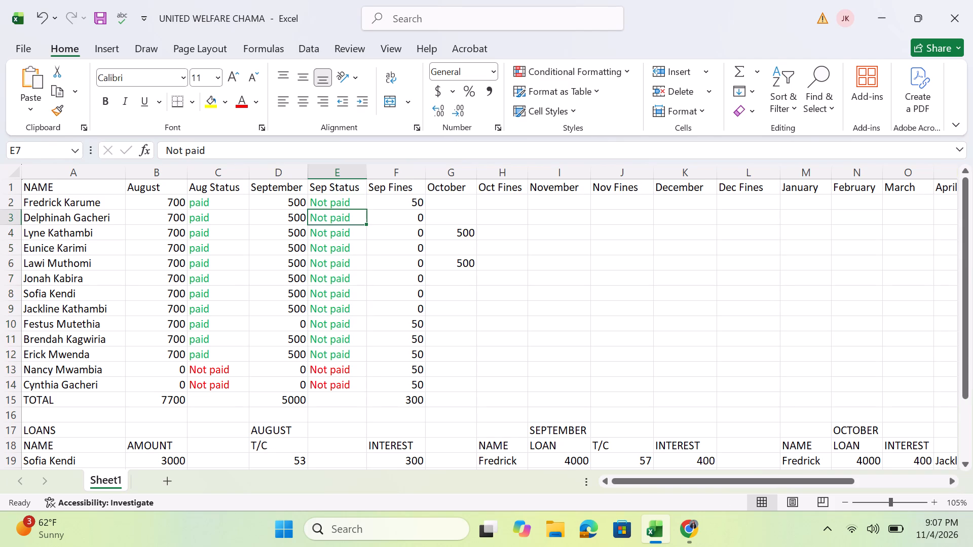
left_click(295, 203)
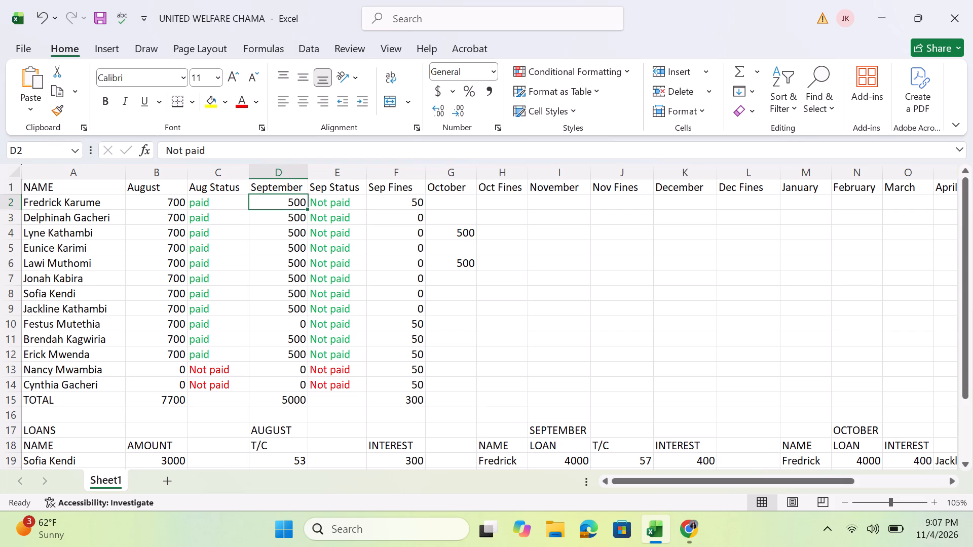
key("BackSpace")
key("0")
Replace the Sep Status entries in cells E3 to E6 with "paid".
left_click(327, 221)
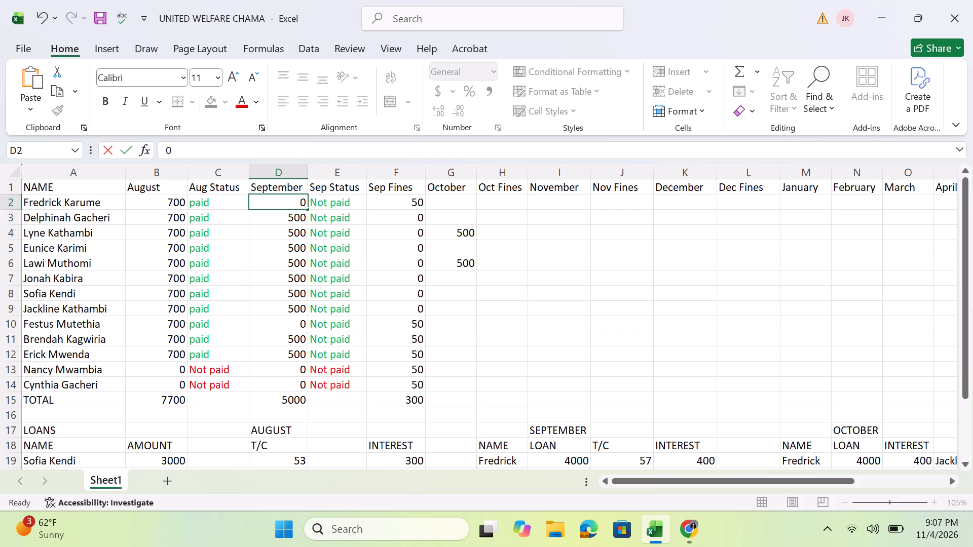
key("BackSpace")
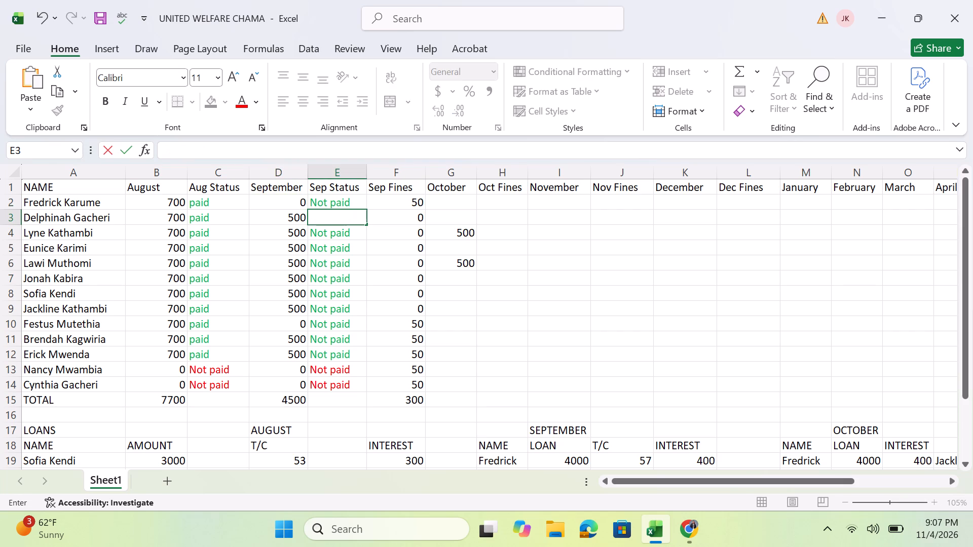
type("paid")
left_click(350, 232)
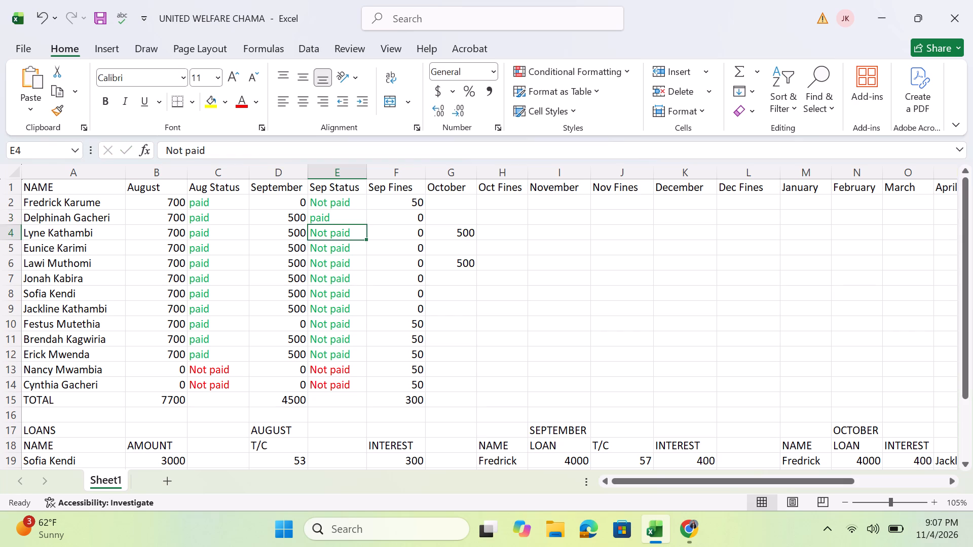
key("BackSpace")
type("paid")
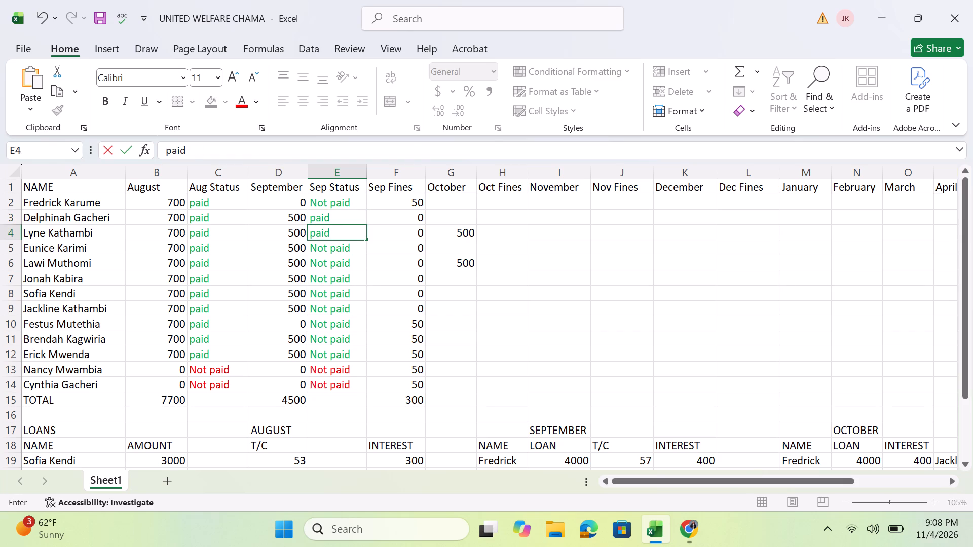
key("Return")
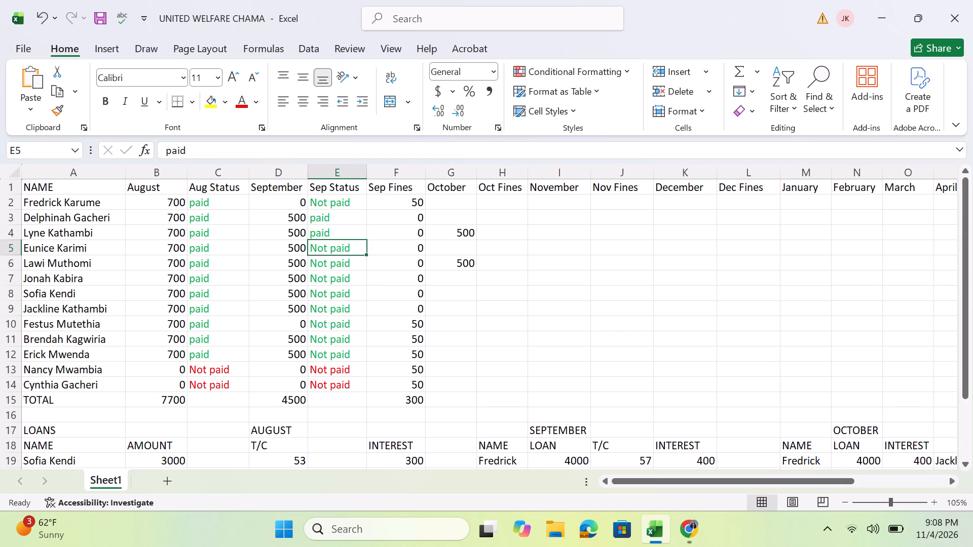
key("BackSpace")
type("paid")
key("Return")
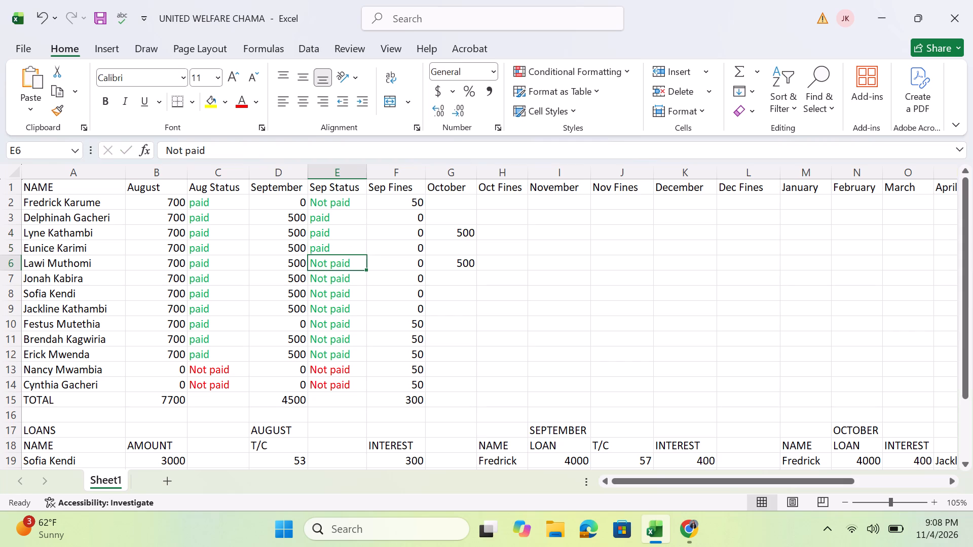
key("BackSpace")
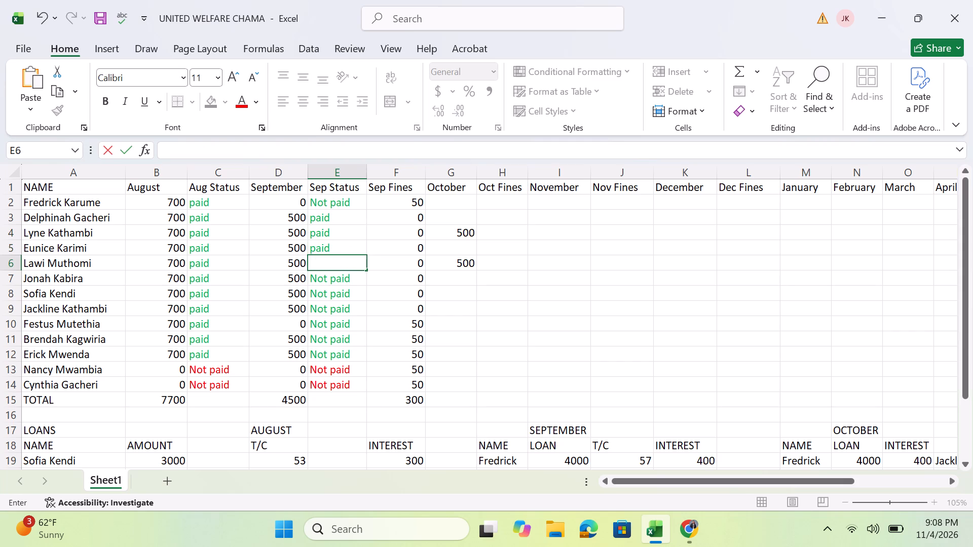
type("pais")
key("BackSpace")
key("d")
key("Return")
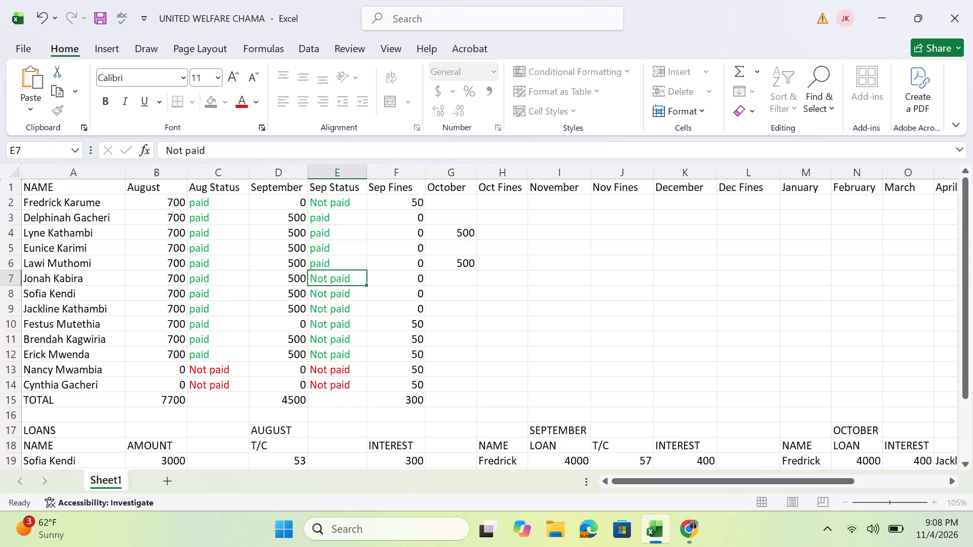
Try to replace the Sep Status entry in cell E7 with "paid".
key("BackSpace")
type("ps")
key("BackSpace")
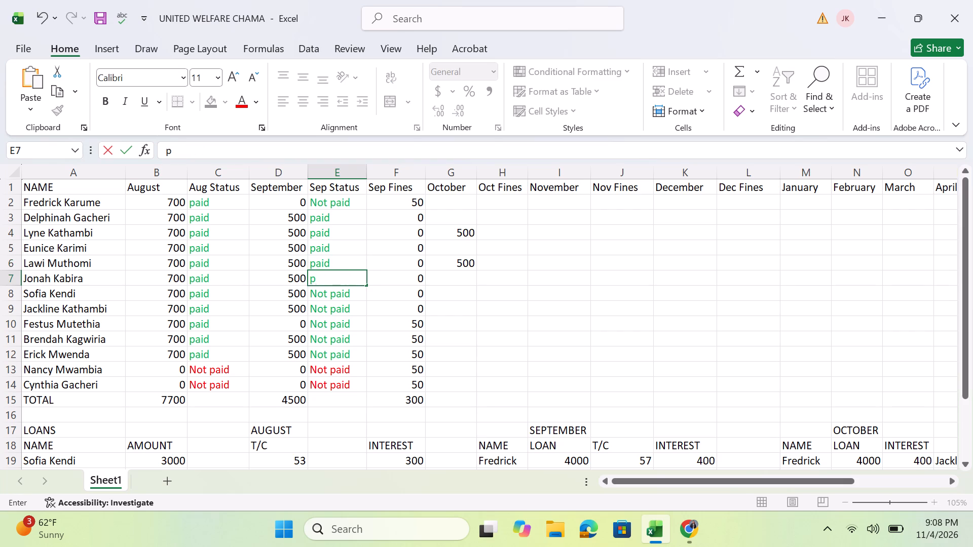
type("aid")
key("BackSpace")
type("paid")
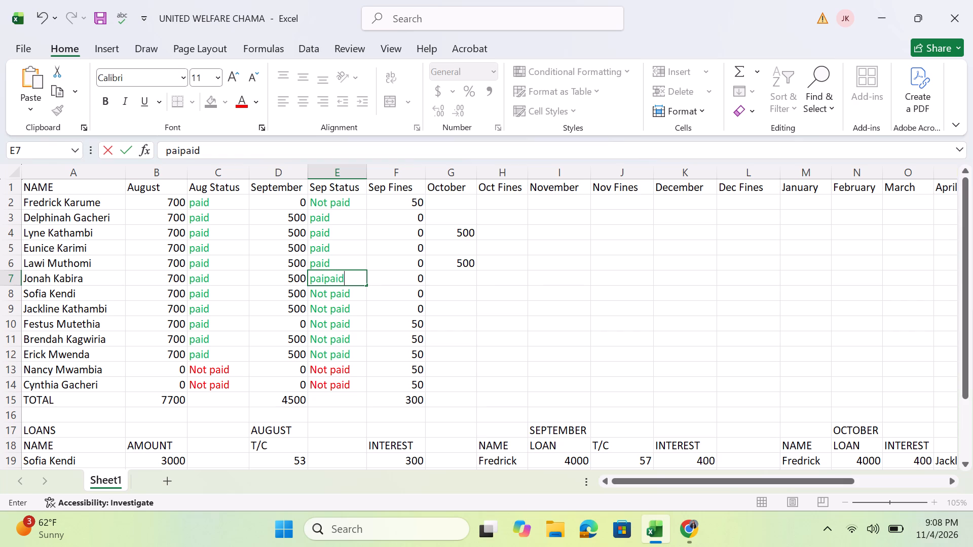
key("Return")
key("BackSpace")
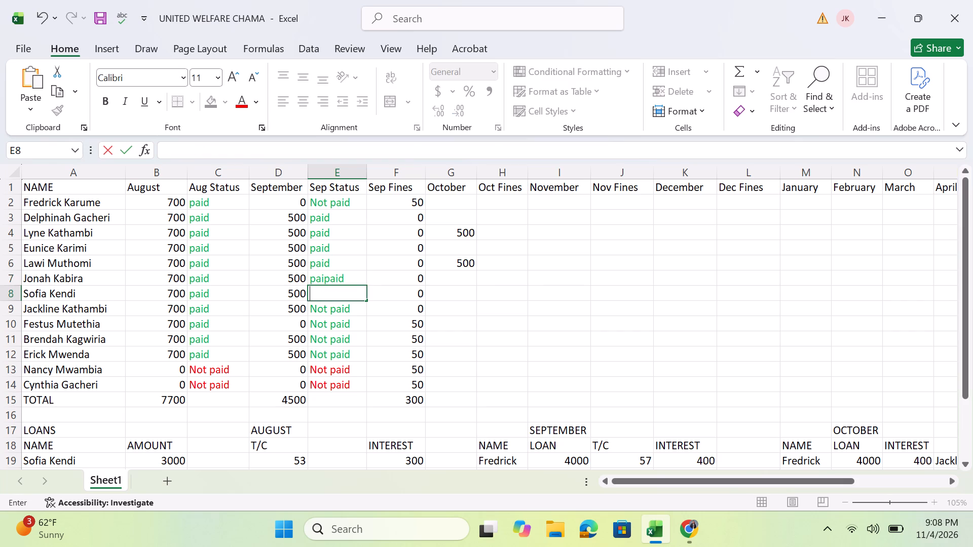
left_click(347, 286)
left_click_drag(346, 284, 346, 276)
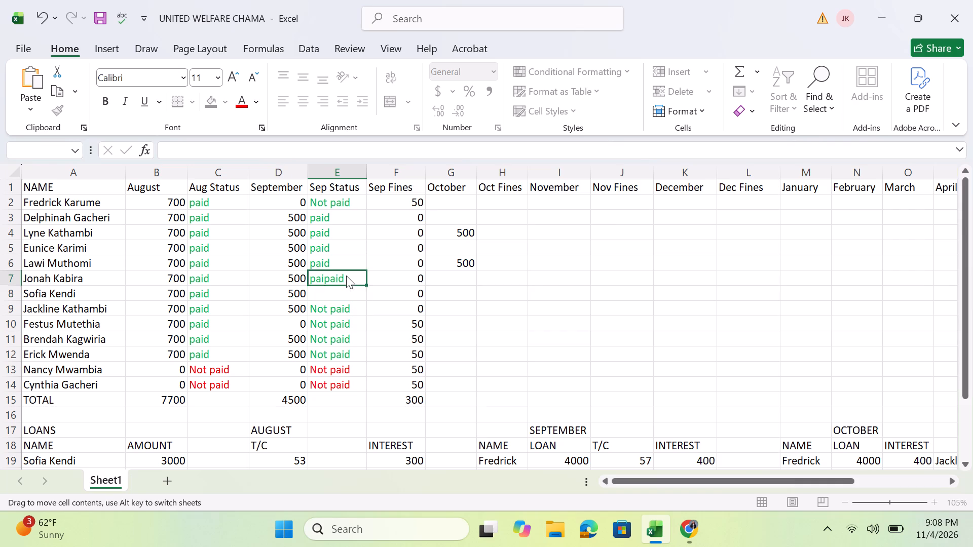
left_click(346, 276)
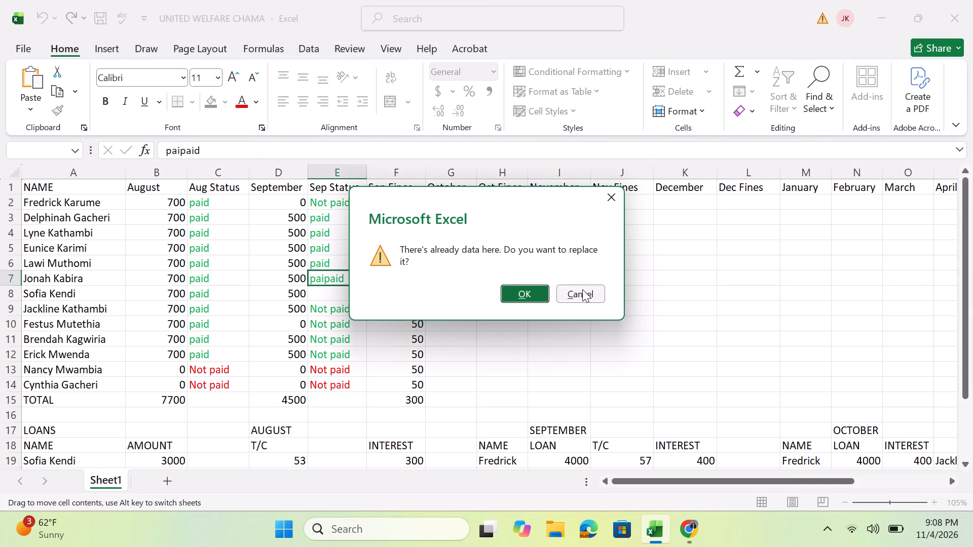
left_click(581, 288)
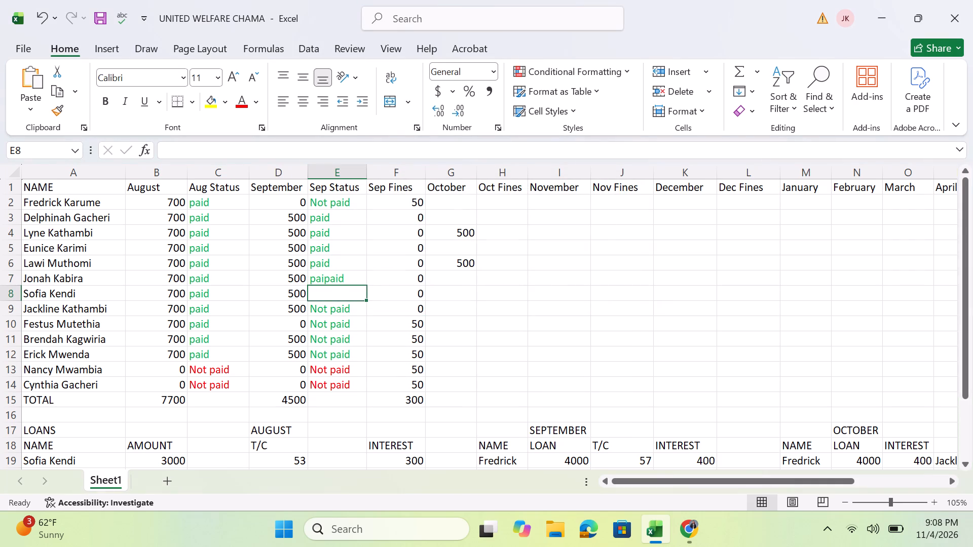
Correct the Sep Status entry in cell E7 to "paid".
left_click(336, 277)
key("BackSpace")
type("pq")
key("BackSpace")
type("ai")
key("d")
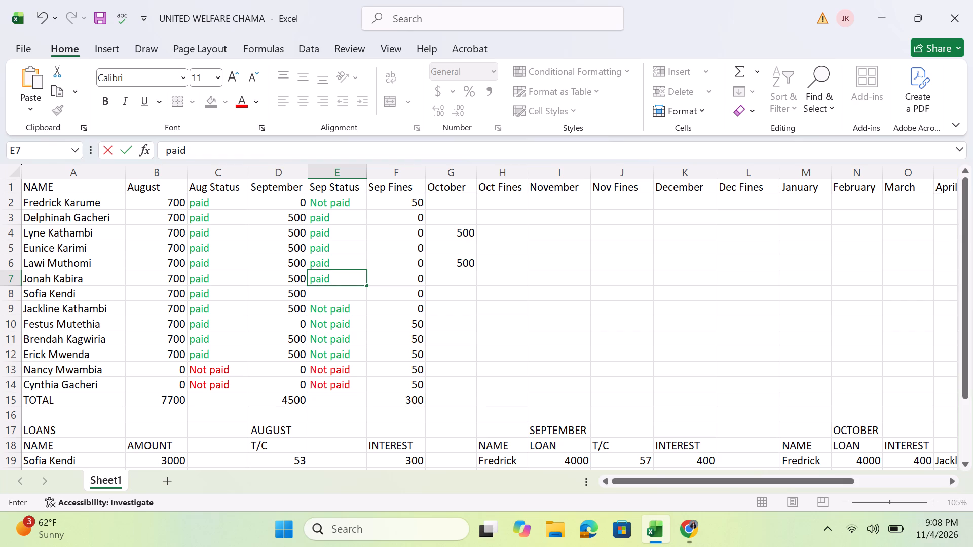
left_click(341, 305)
Enter "paid" as the Sep Status in cells E8 and E9.
left_click(343, 292)
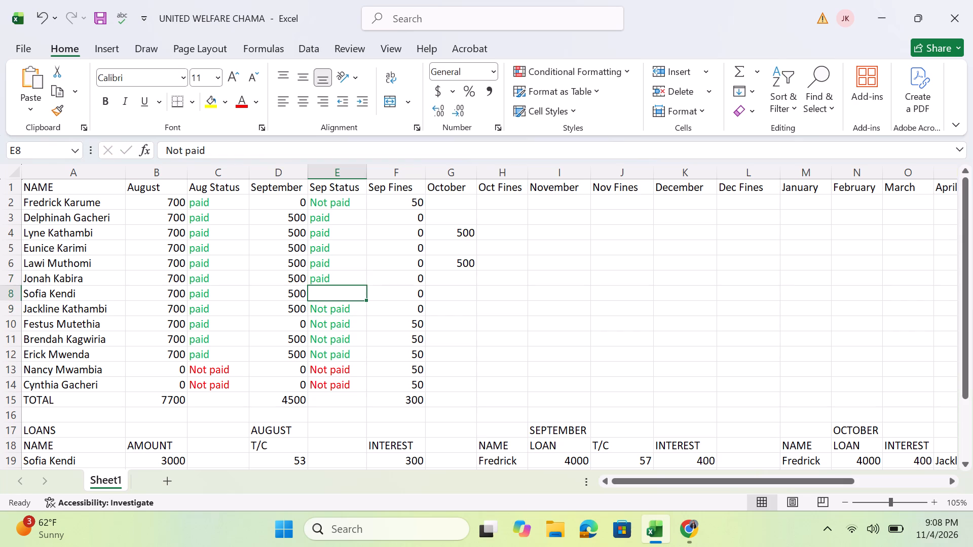
type("pai")
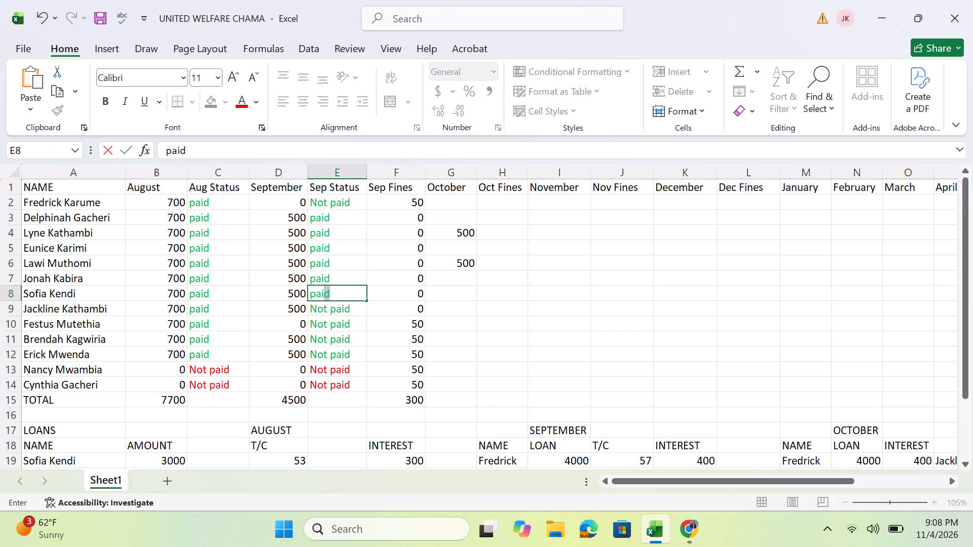
key("d")
key("Return")
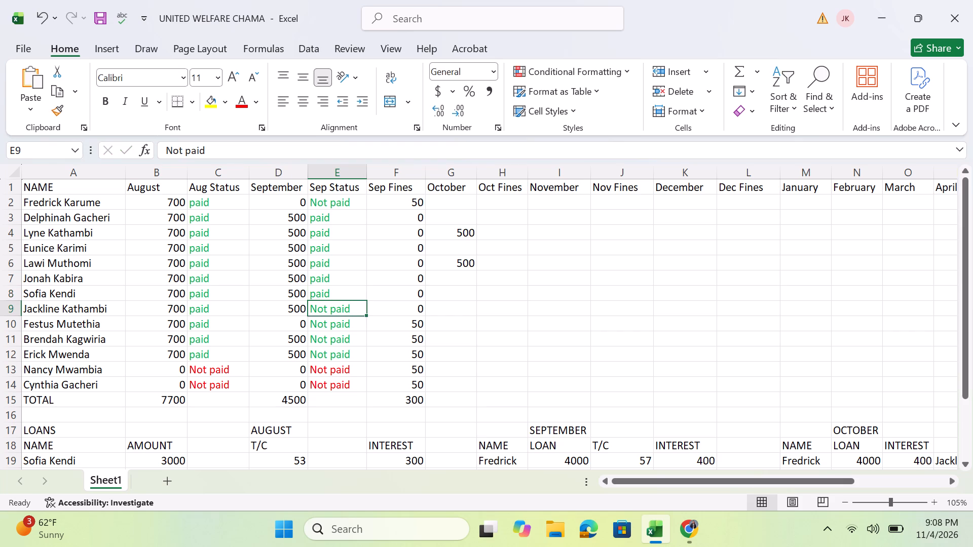
key("BackSpace")
type("paid")
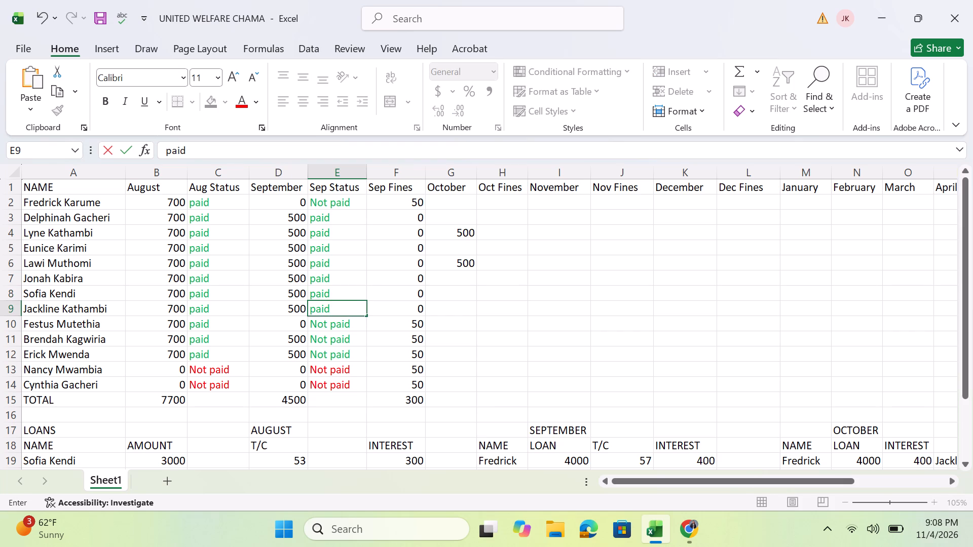
key("Return")
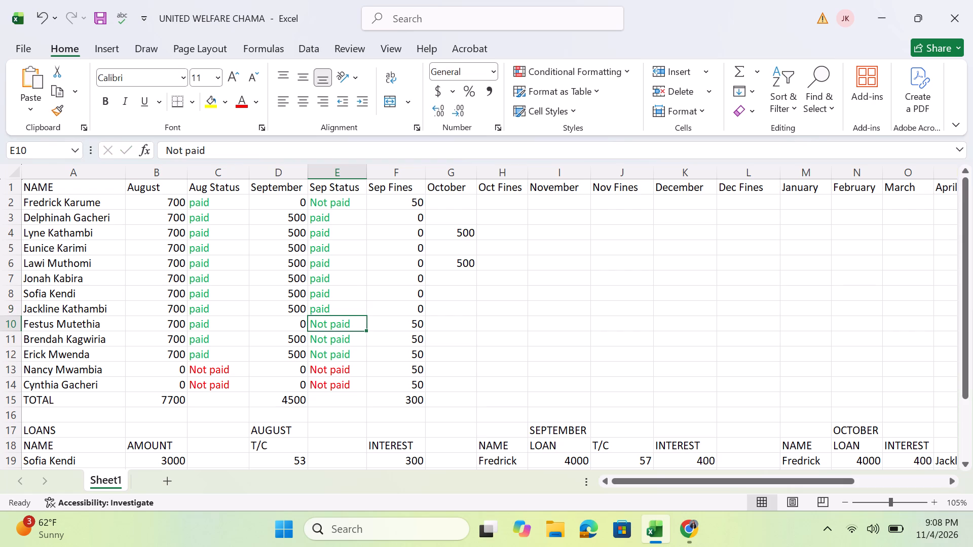
Replace the Sep Status entries in cells E11 and E12 with "paid".
left_click(351, 341)
key("BackSpace")
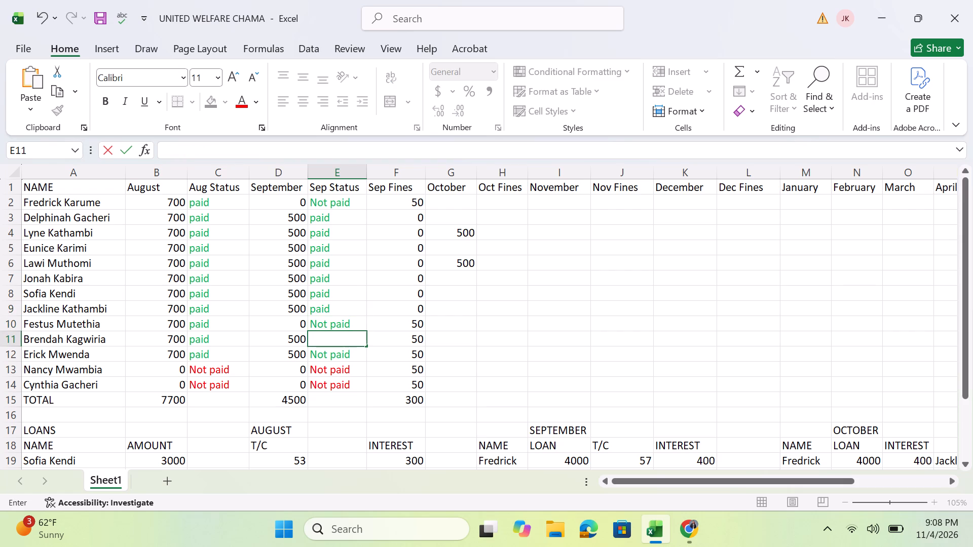
key("n")
key("BackSpace")
key("p")
key("BackSpace")
key("BackSpace")
key("p")
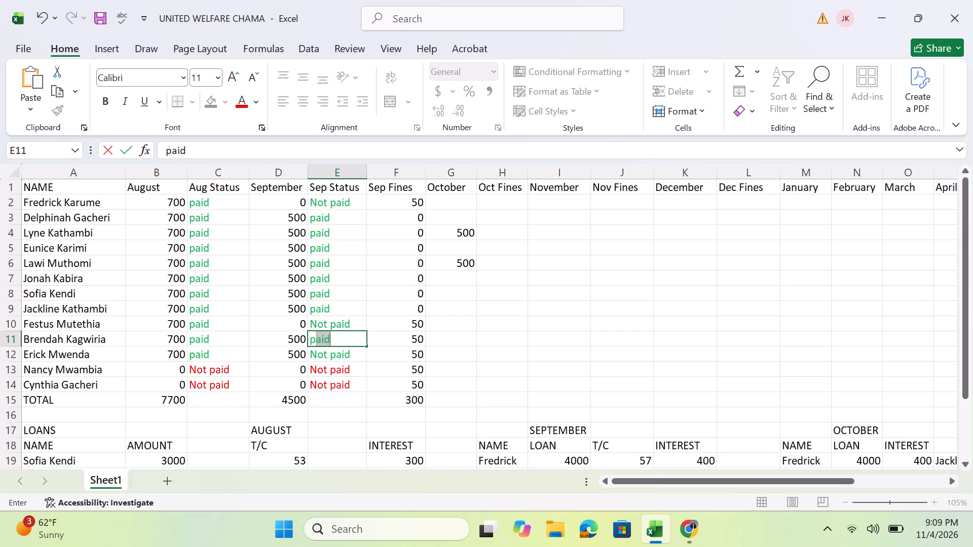
left_click(351, 341)
left_click(351, 356)
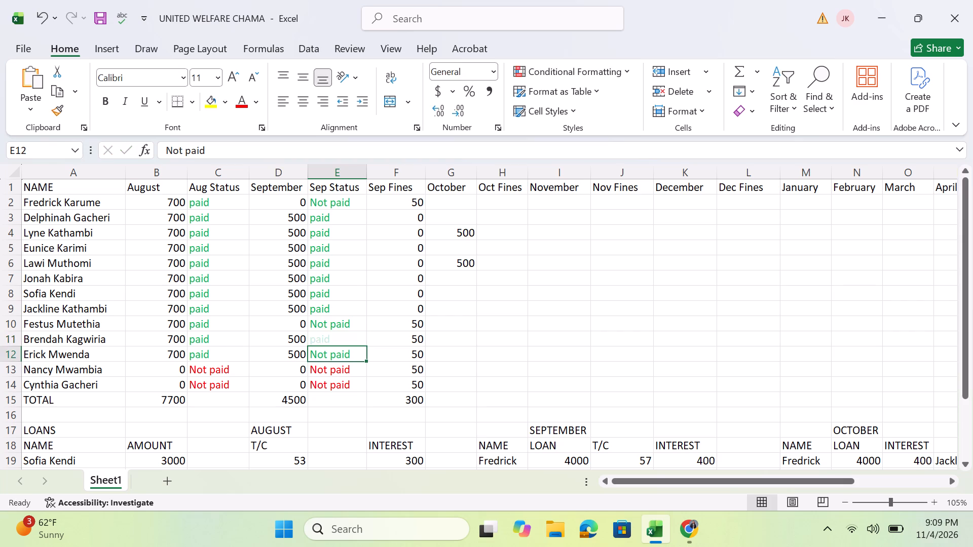
key("BackSpace")
type("pa")
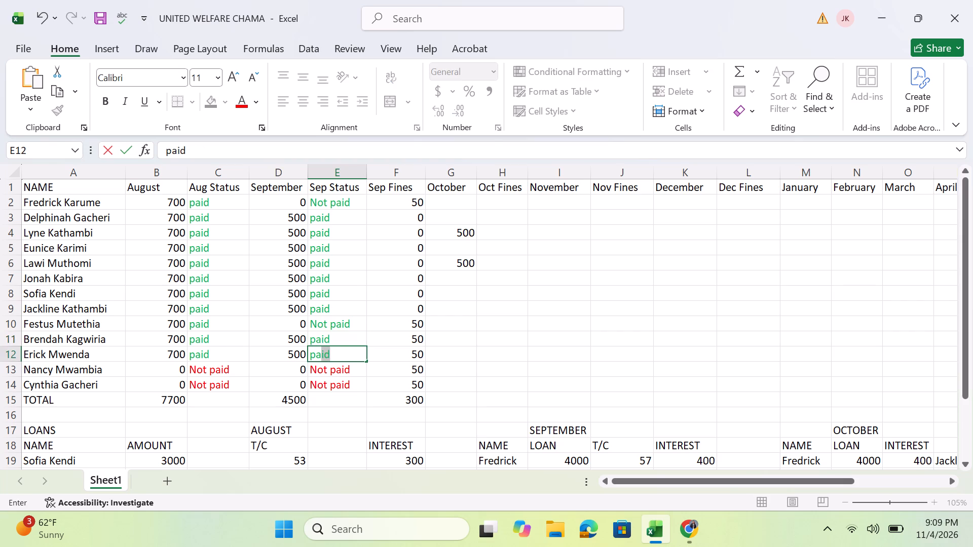
key("Return")
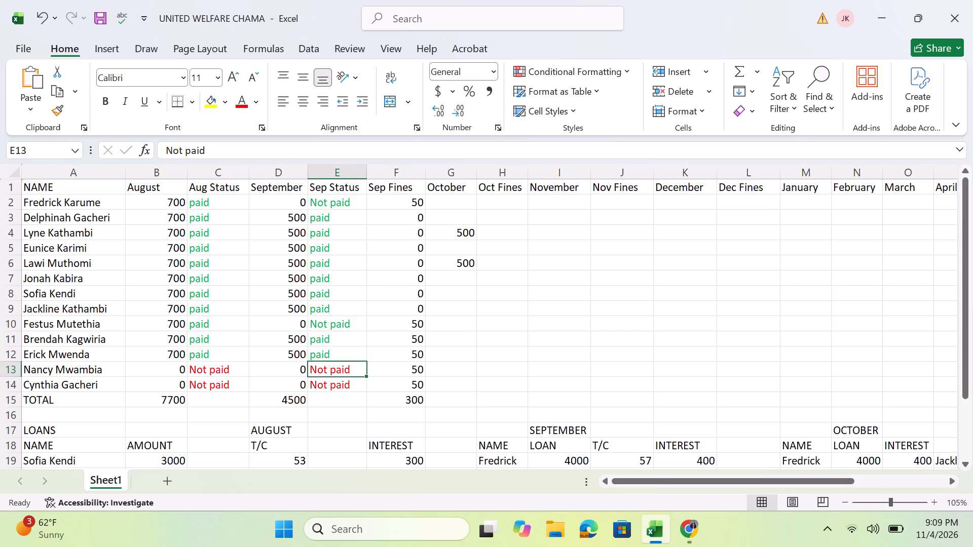
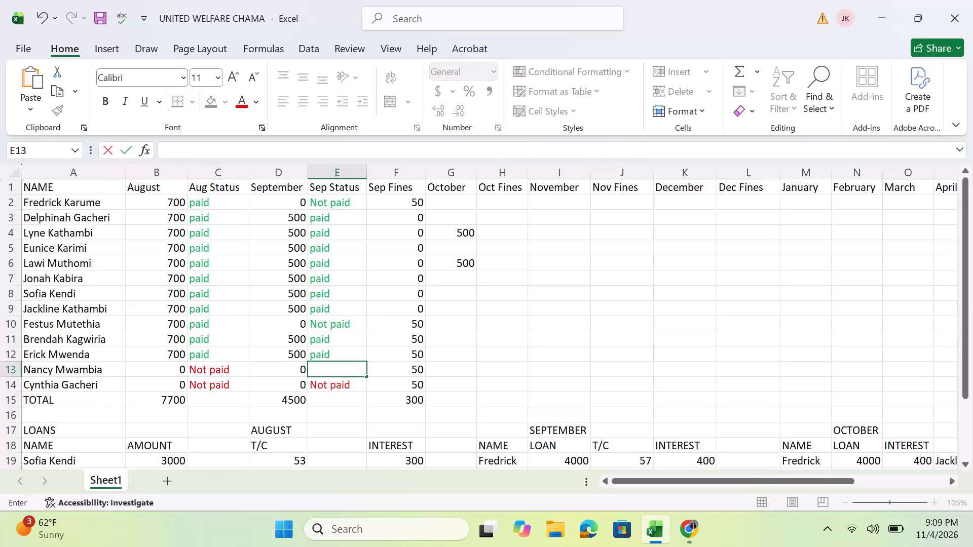
Enter "not paid" as the Sep Status in cell E13.
key("n")
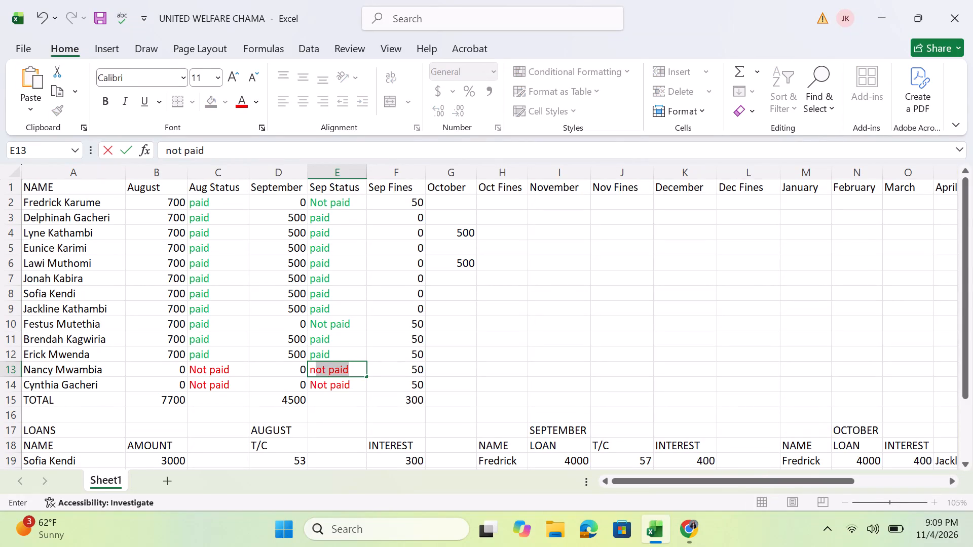
left_click(350, 371)
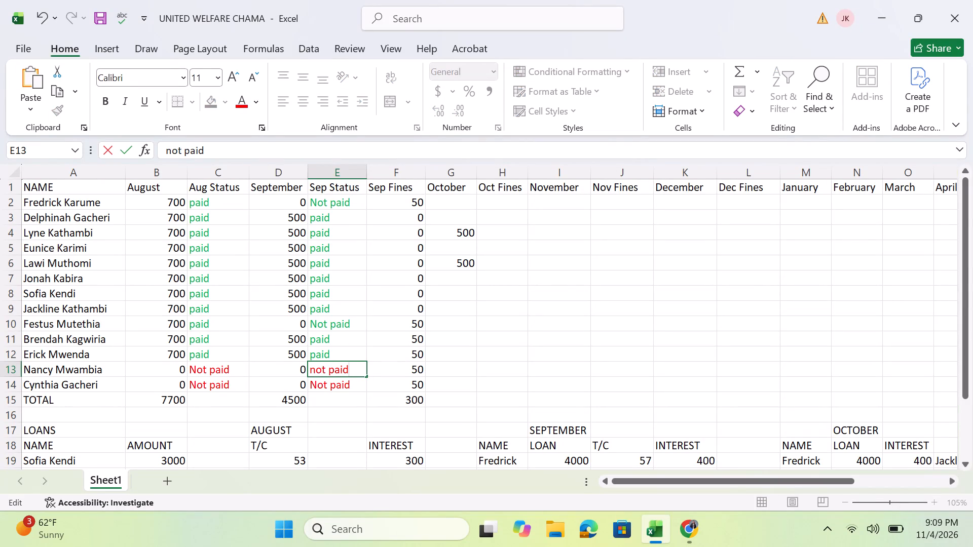